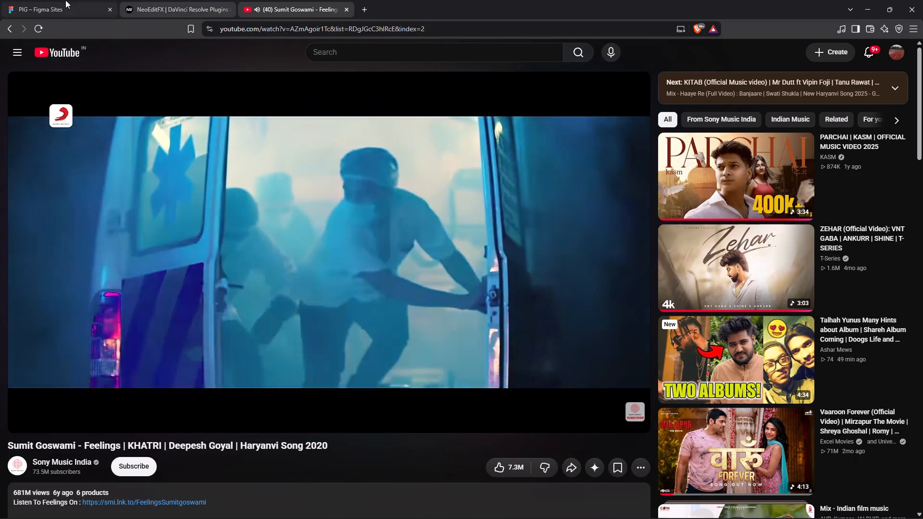
# In the Figma Sites page, lower the stroke opacity of the large dark green rounded rectangle to about 4%.
pyautogui.click(62, 0)
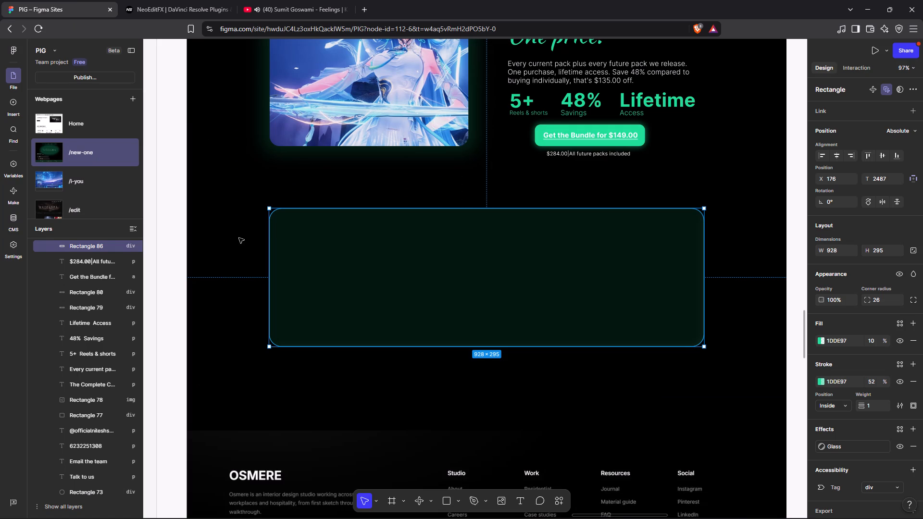
pyautogui.click(544, 398)
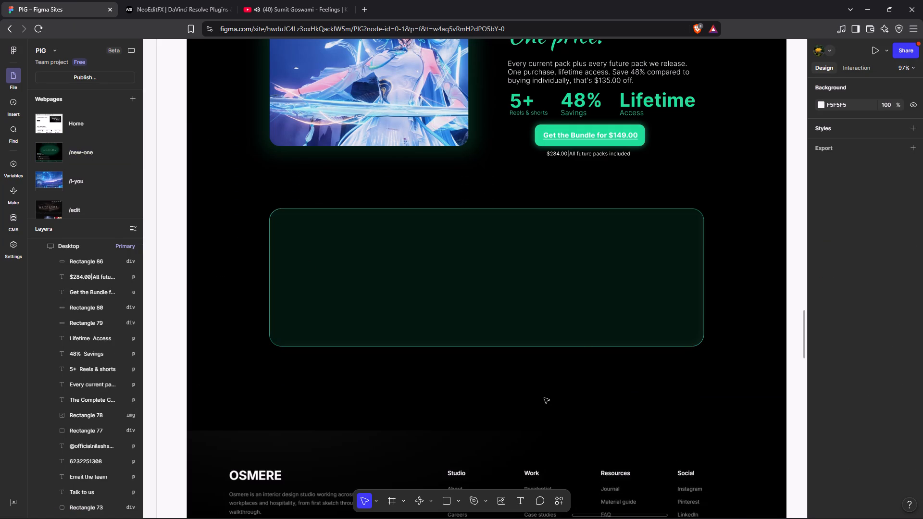
pyautogui.click(597, 318)
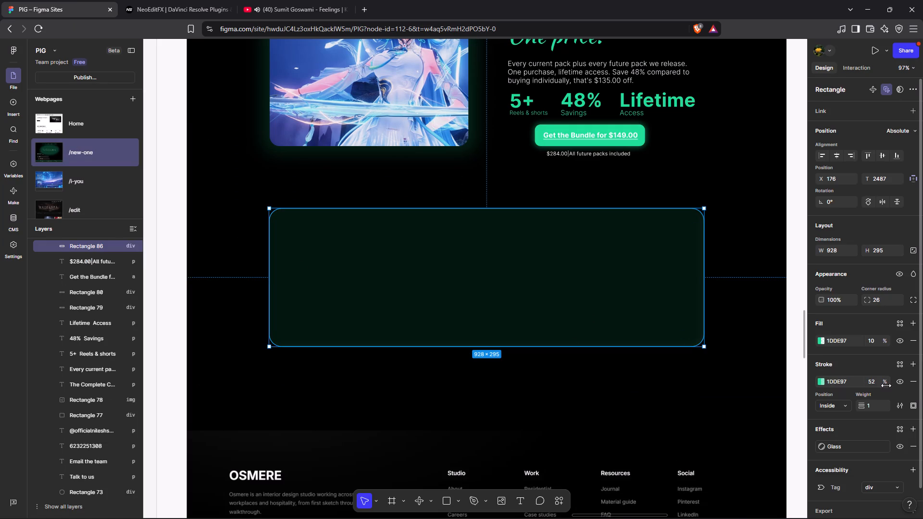
pyautogui.moveTo(884, 385); pyautogui.dragTo(395, 293)
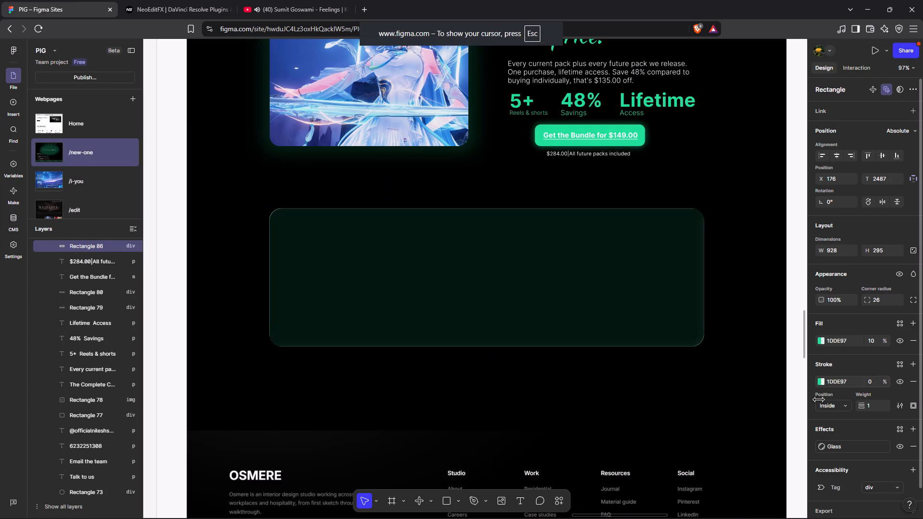
pyautogui.moveTo(395, 293); pyautogui.dragTo(404, 291)
pyautogui.moveTo(404, 291); pyautogui.dragTo(405, 290)
pyautogui.click(795, 368)
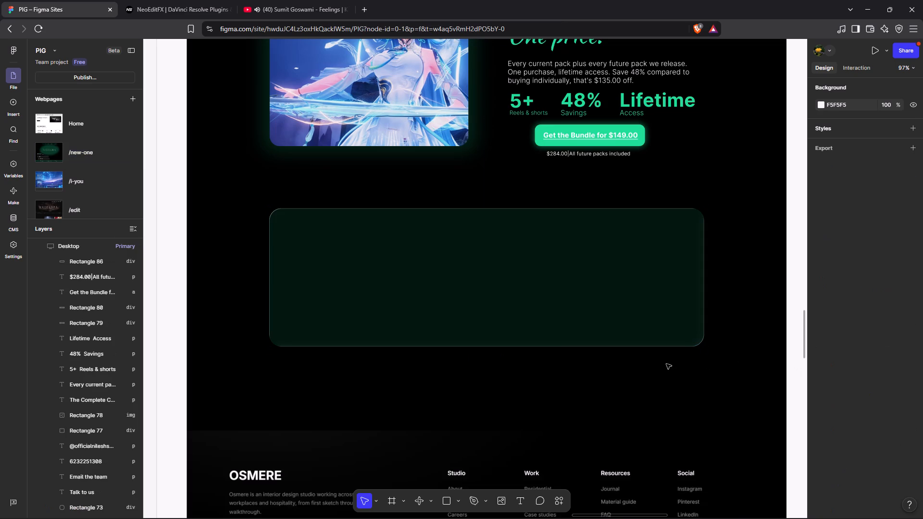
# Review the page's existing sections and the free Starter Pack section on the NeoEditFX reference site.
pyautogui.scroll(13, 476, 368)
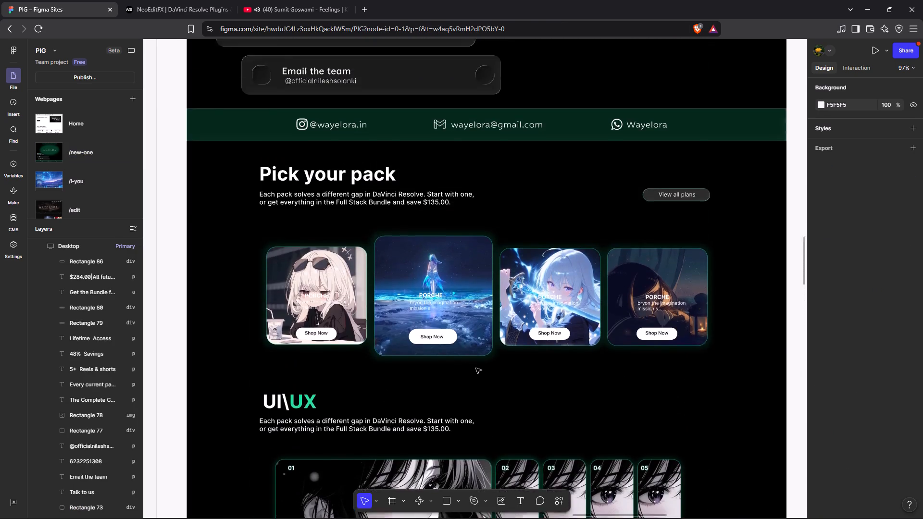
pyautogui.scroll(3, 476, 368)
pyautogui.hscroll(2, 476, 368)
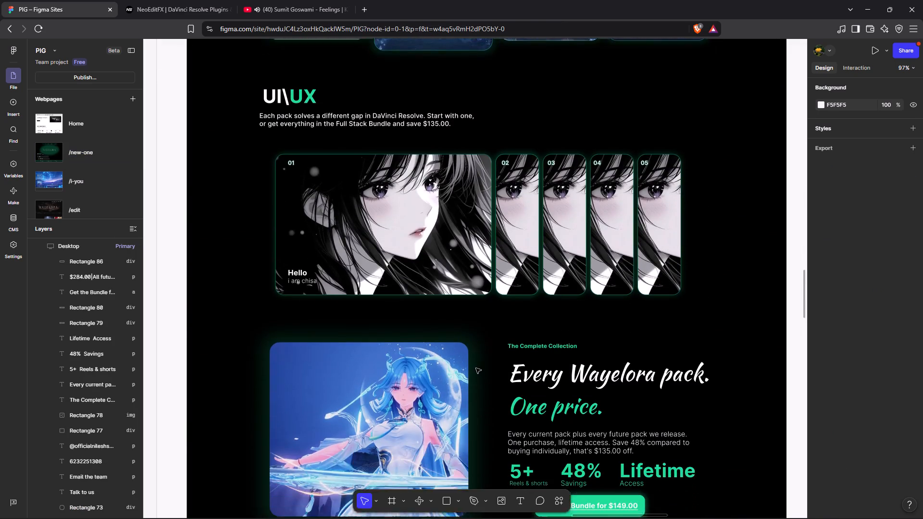
pyautogui.scroll(-2, 476, 368)
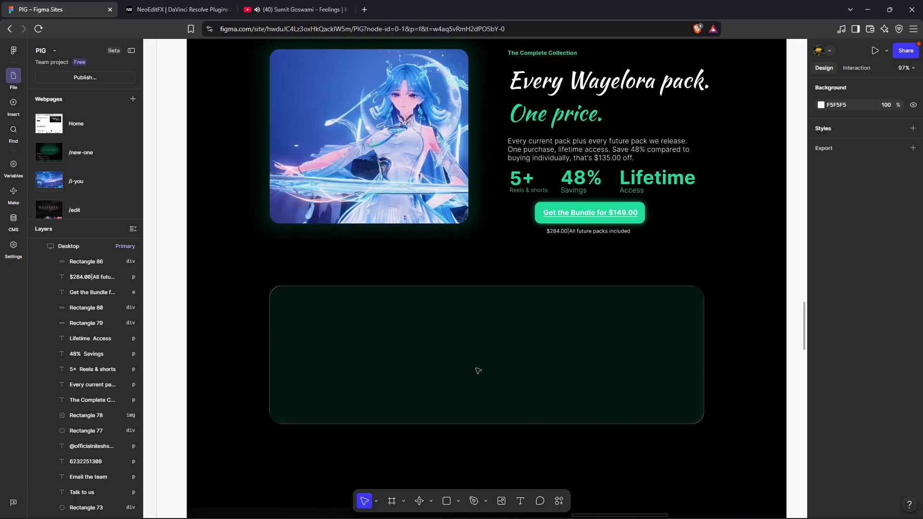
pyautogui.click(161, 4)
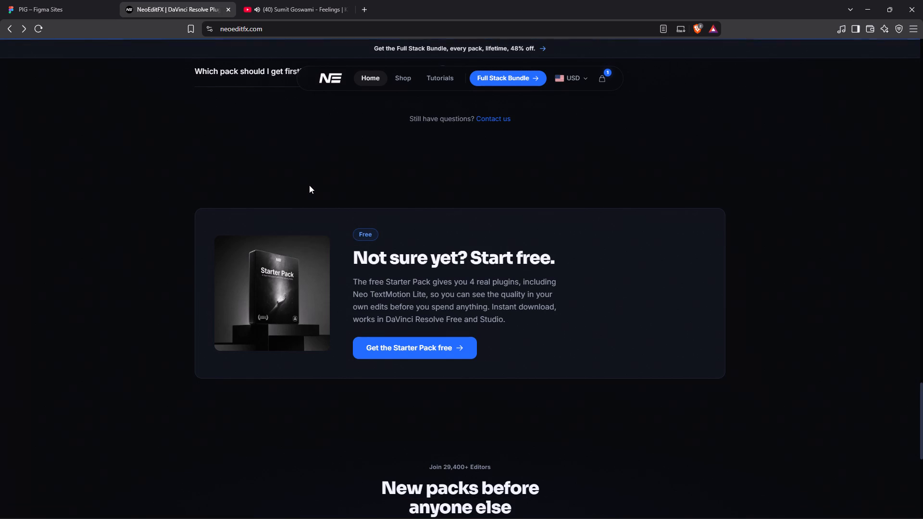
# Back in Figma, draw a rectangle about 205 × 214 inside the green card's left end and centre it vertically in the card.
pyautogui.click(68, 0)
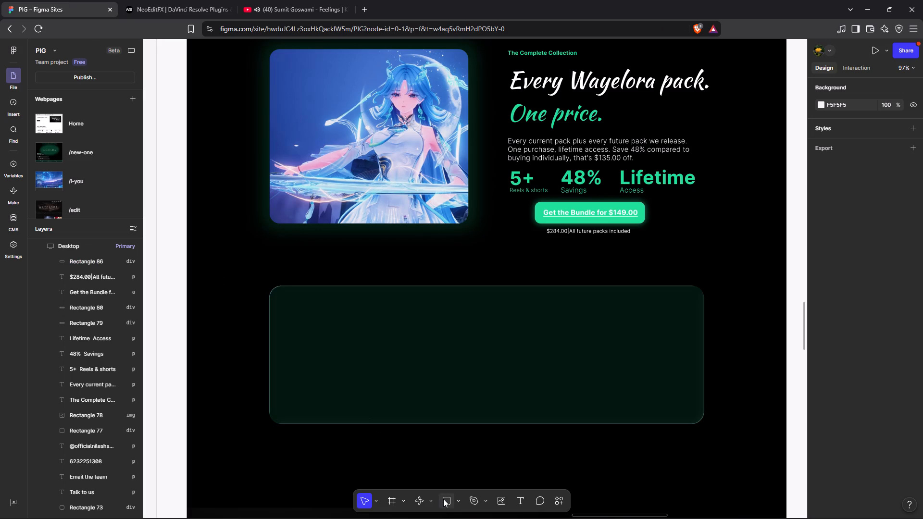
pyautogui.click(443, 499)
pyautogui.moveTo(290, 309); pyautogui.dragTo(356, 405)
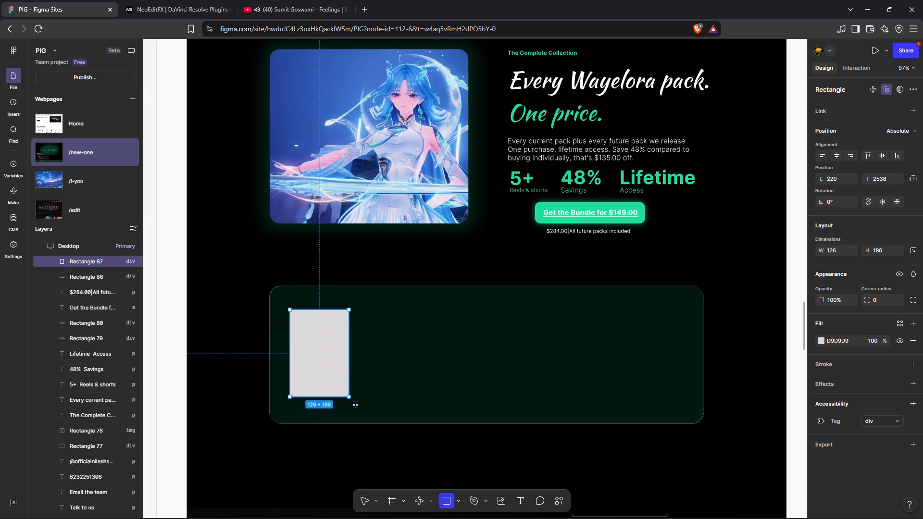
pyautogui.moveTo(356, 405); pyautogui.dragTo(386, 410)
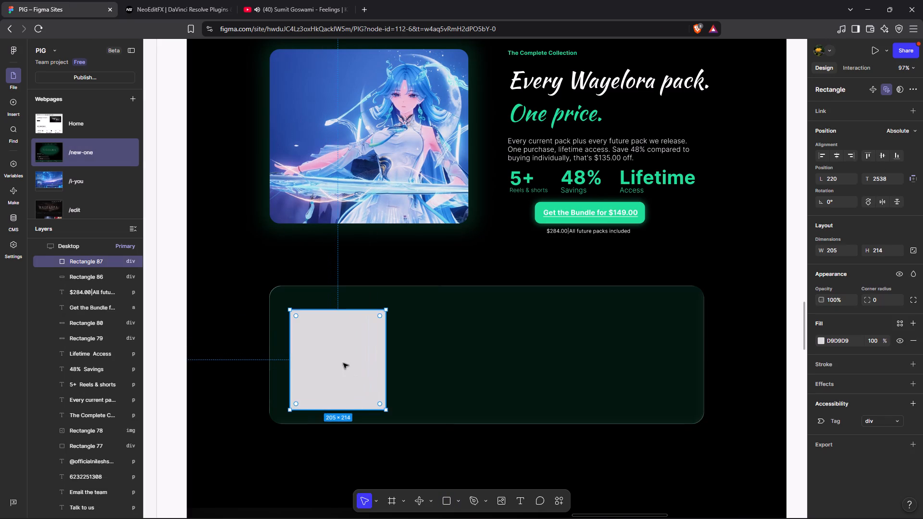
pyautogui.moveTo(343, 363); pyautogui.dragTo(342, 360)
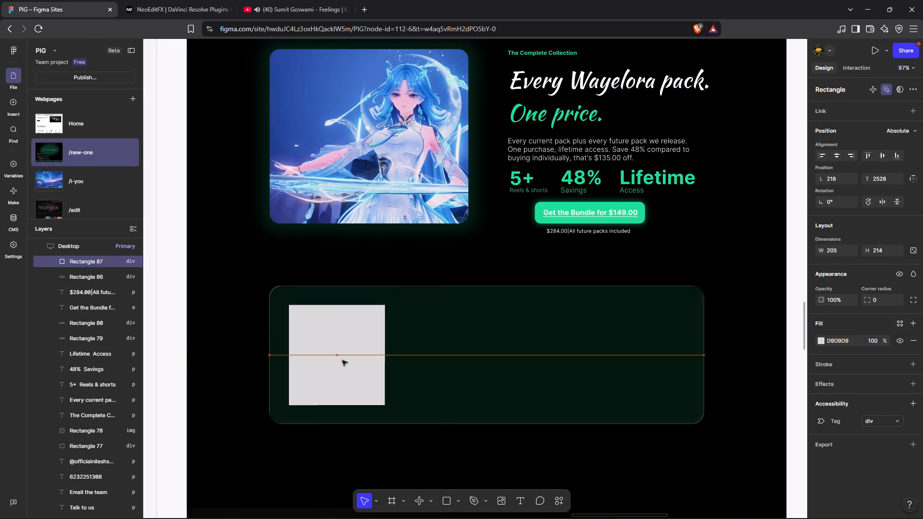
pyautogui.moveTo(342, 360); pyautogui.dragTo(340, 359)
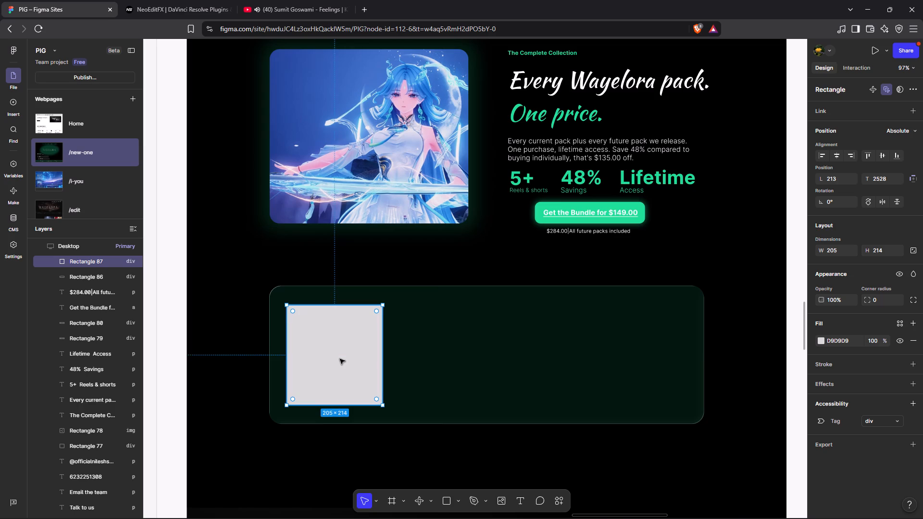
pyautogui.moveTo(340, 359); pyautogui.dragTo(344, 359)
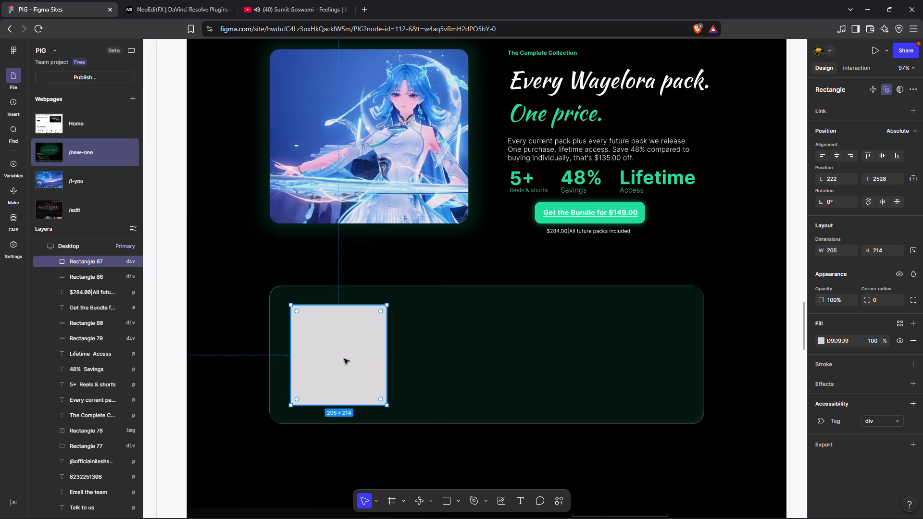
# Round the corners of the light grey rectangle to a radius of 19.
pyautogui.moveTo(868, 297); pyautogui.dragTo(667, 265)
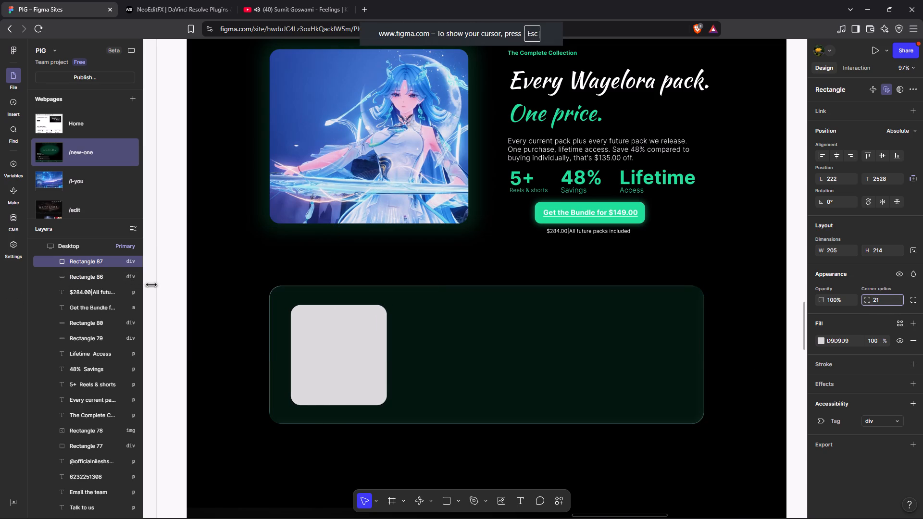
pyautogui.moveTo(667, 265); pyautogui.dragTo(636, 275)
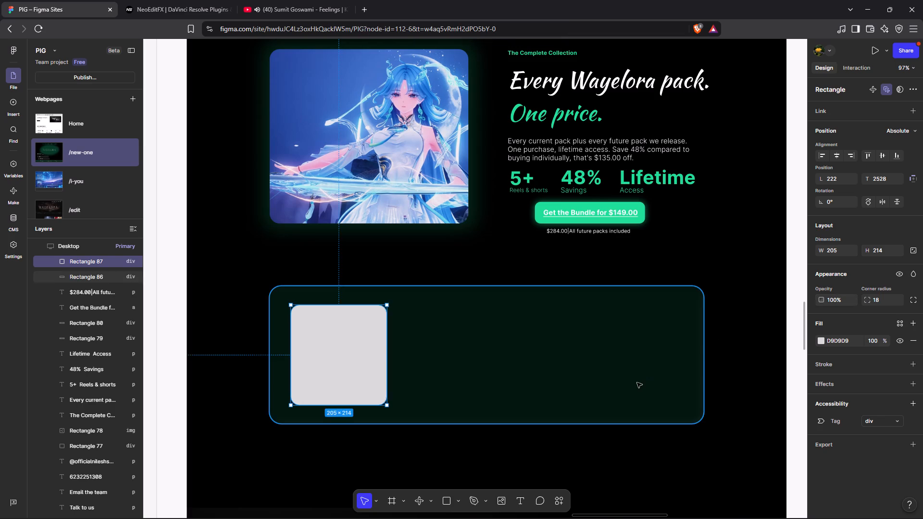
pyautogui.click(637, 383)
pyautogui.click(364, 380)
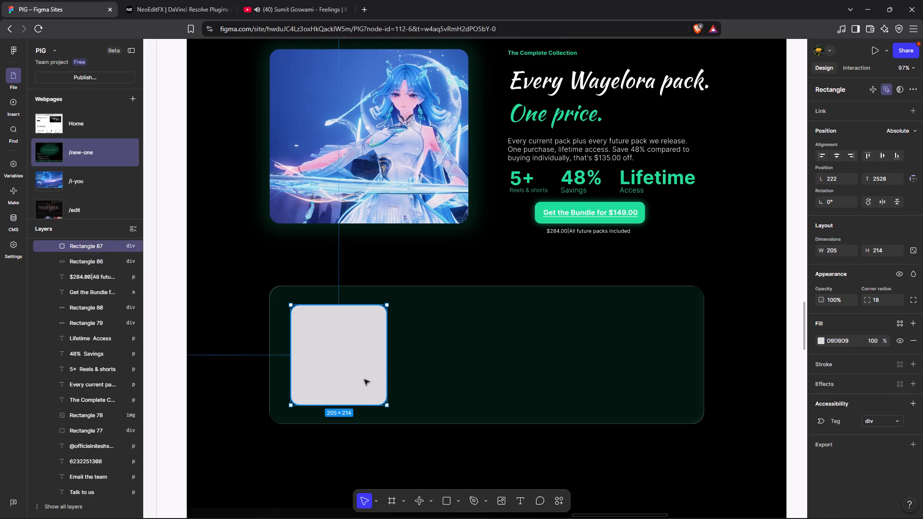
pyautogui.moveTo(866, 302); pyautogui.dragTo(474, 278)
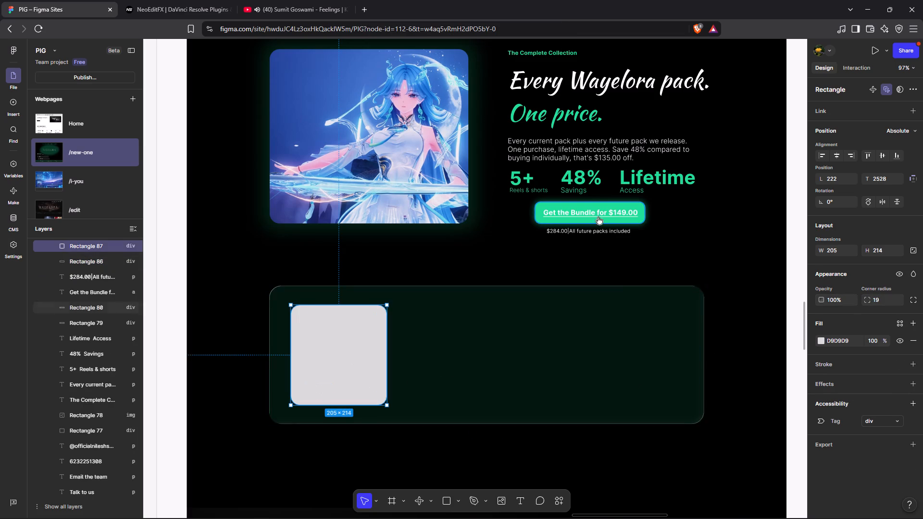
# Change the small rectangle's fill from solid colour to an image and start uploading a picture from the computer.
pyautogui.click(819, 342)
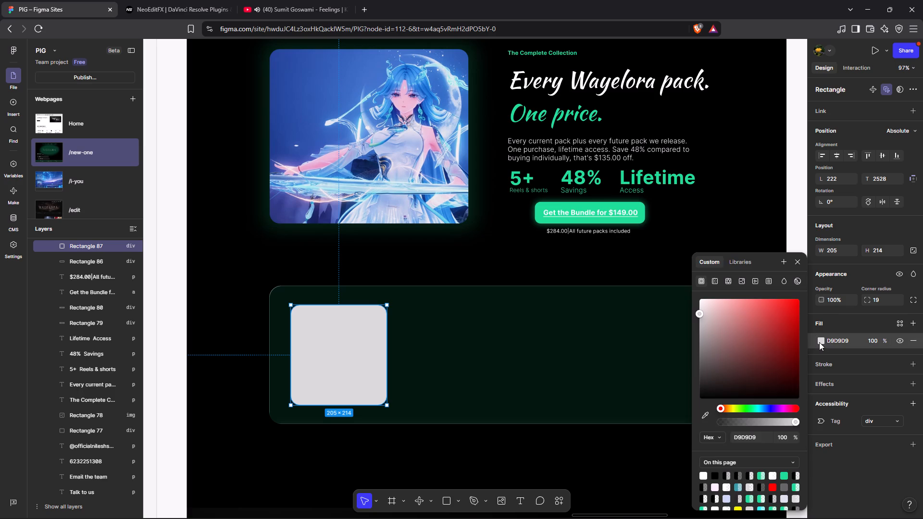
pyautogui.click(741, 281)
pyautogui.click(754, 326)
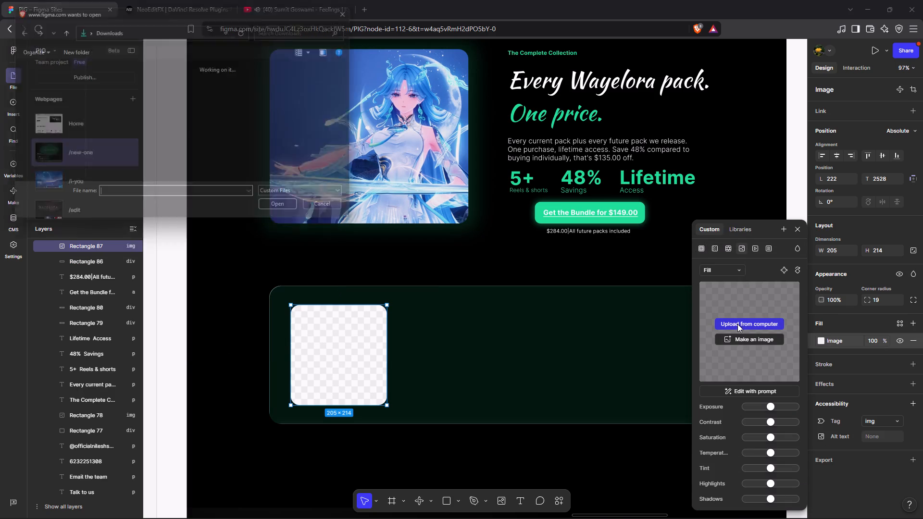
# Show the pictures in the Downloads folder as large icons in the upload dialog.
pyautogui.scroll(-12, 233, 111)
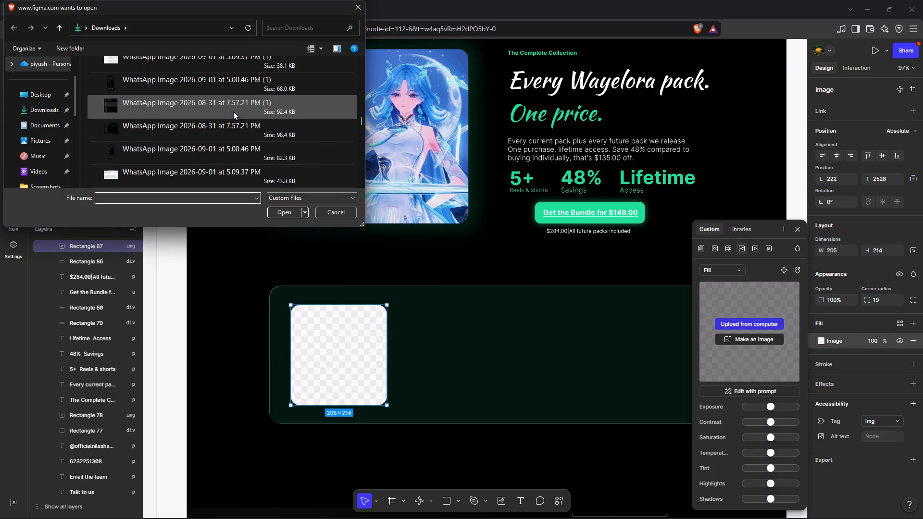
pyautogui.scroll(-7, 233, 111)
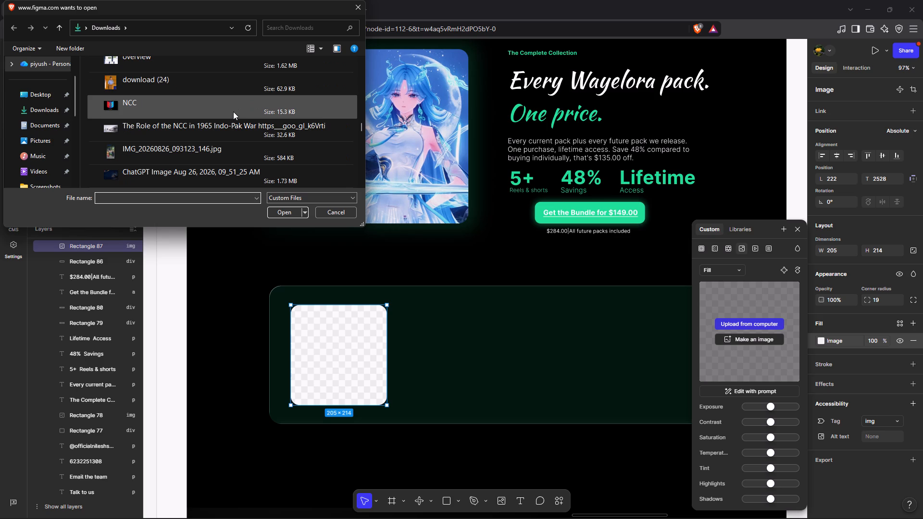
pyautogui.click(318, 44)
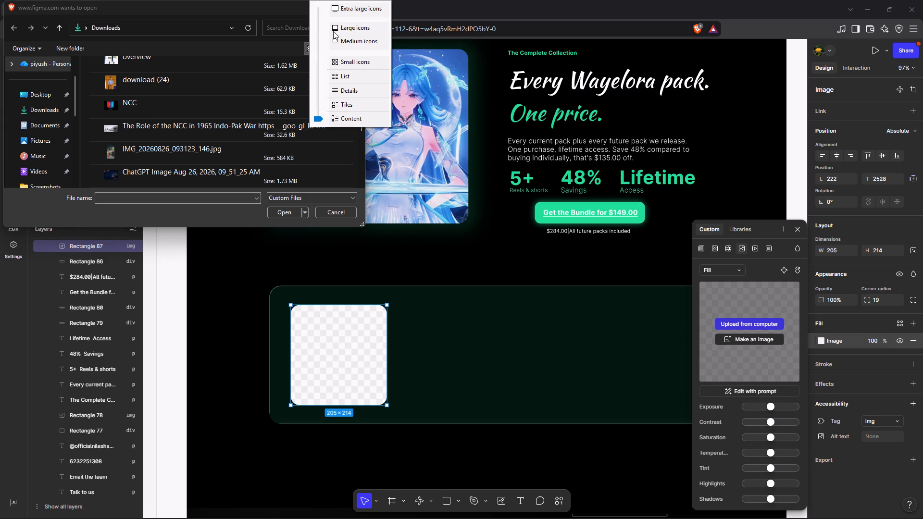
pyautogui.click(348, 11)
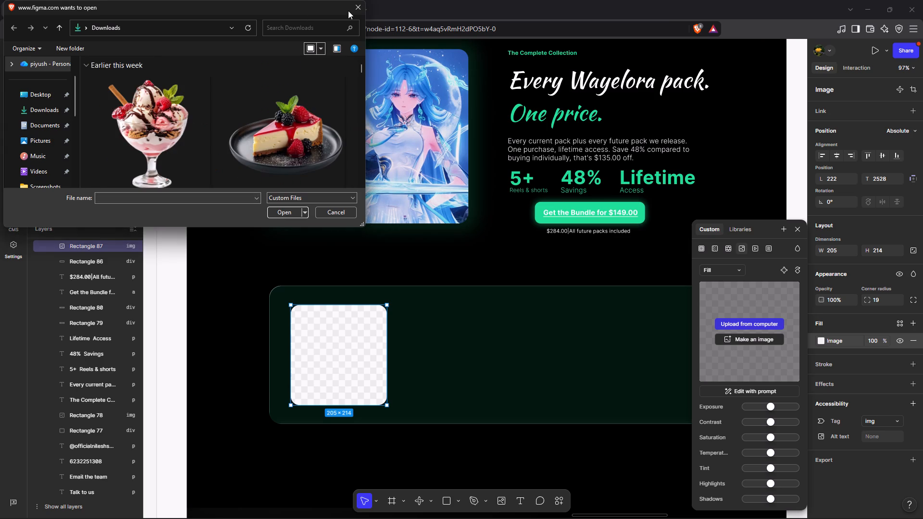
pyautogui.scroll(-3, 168, 149)
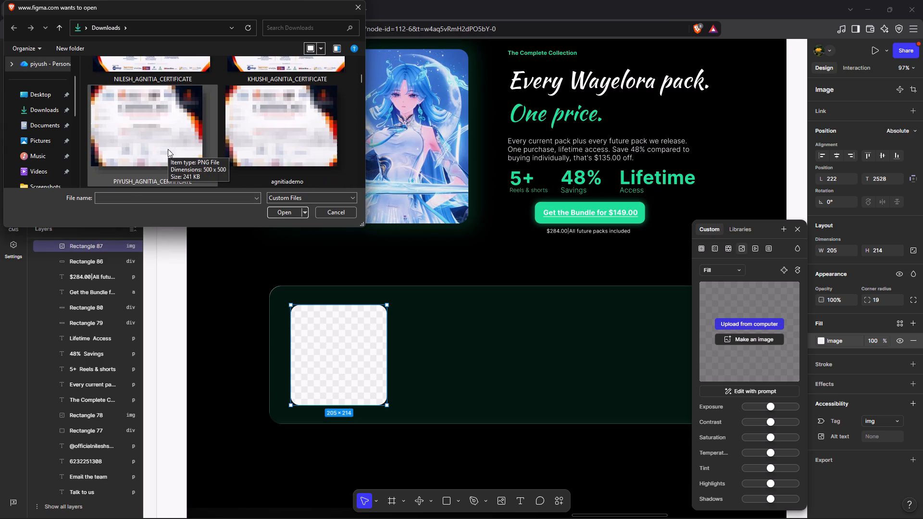
pyautogui.scroll(-1, 168, 149)
pyautogui.scroll(9, 168, 149)
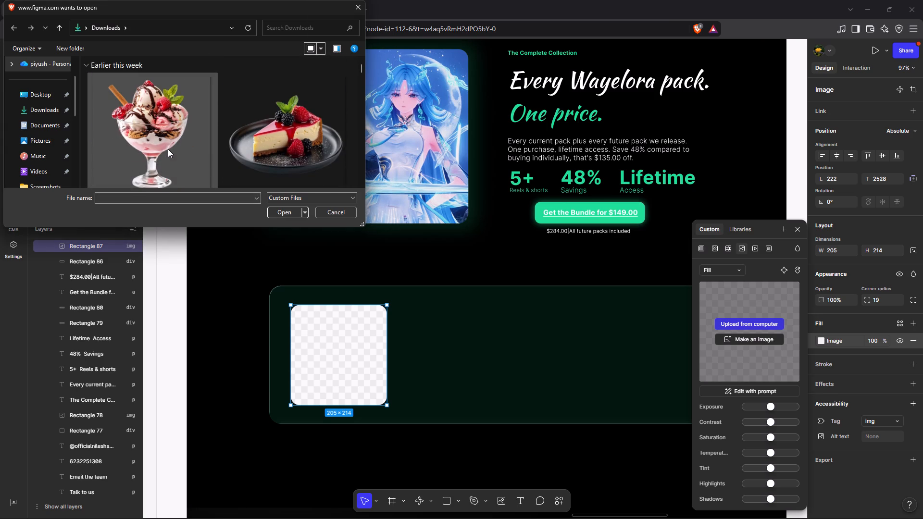
pyautogui.click(322, 49)
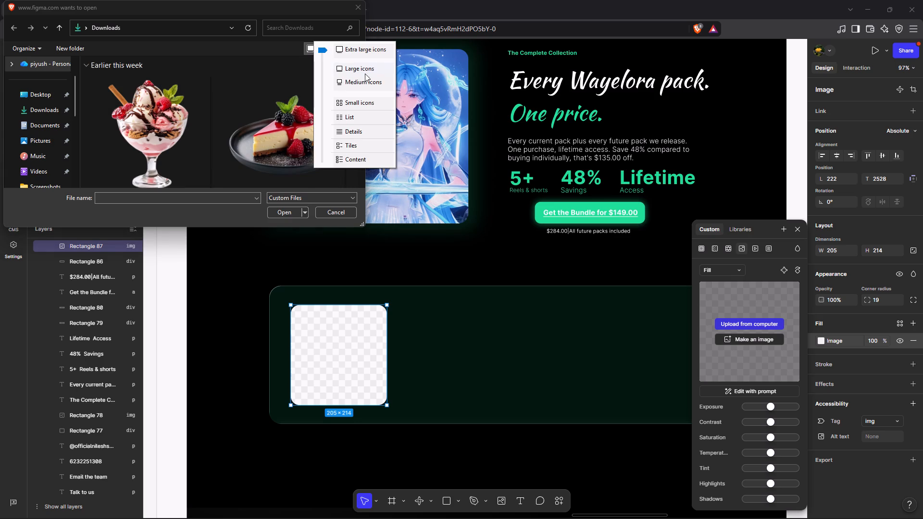
pyautogui.click(368, 73)
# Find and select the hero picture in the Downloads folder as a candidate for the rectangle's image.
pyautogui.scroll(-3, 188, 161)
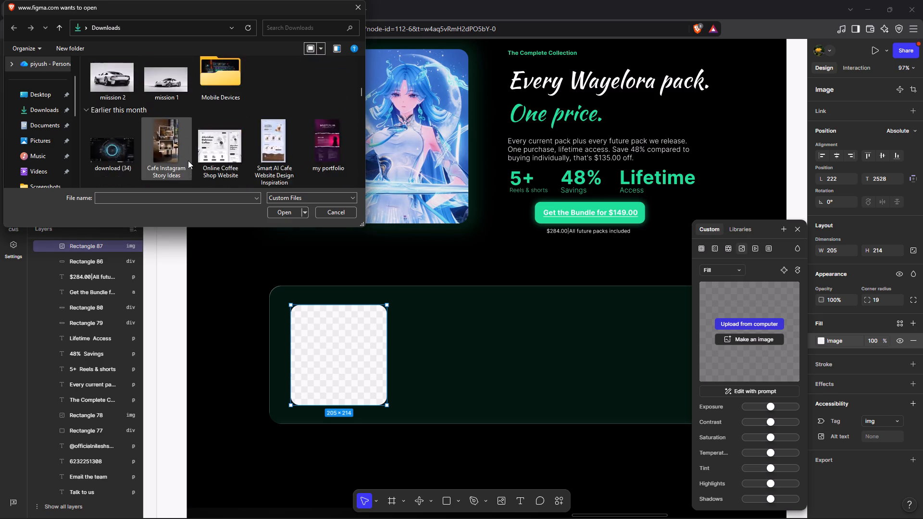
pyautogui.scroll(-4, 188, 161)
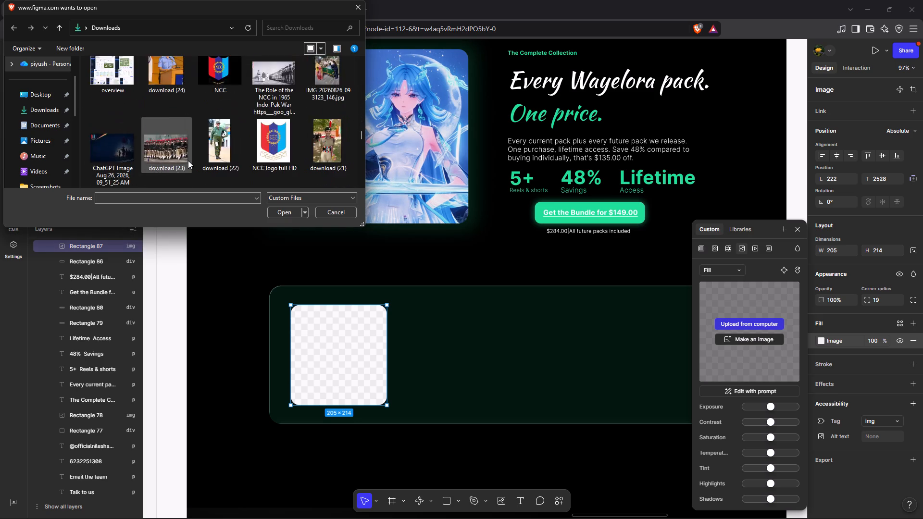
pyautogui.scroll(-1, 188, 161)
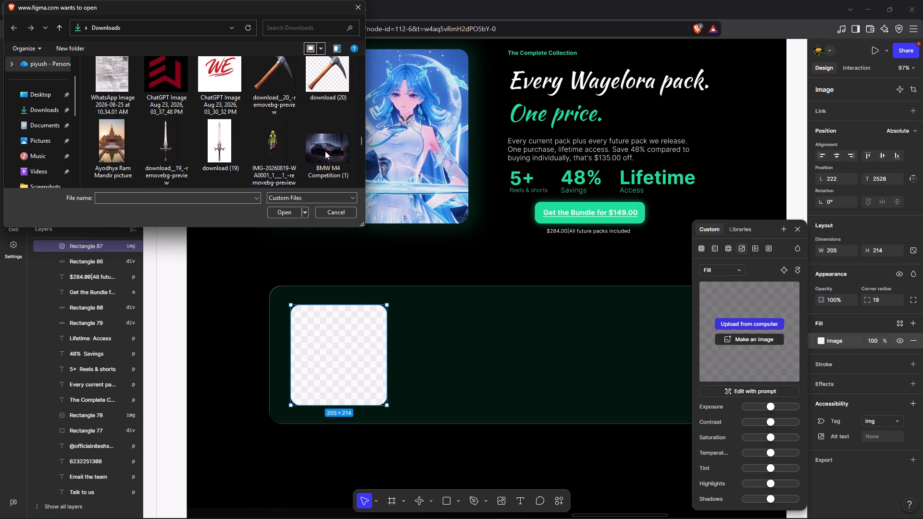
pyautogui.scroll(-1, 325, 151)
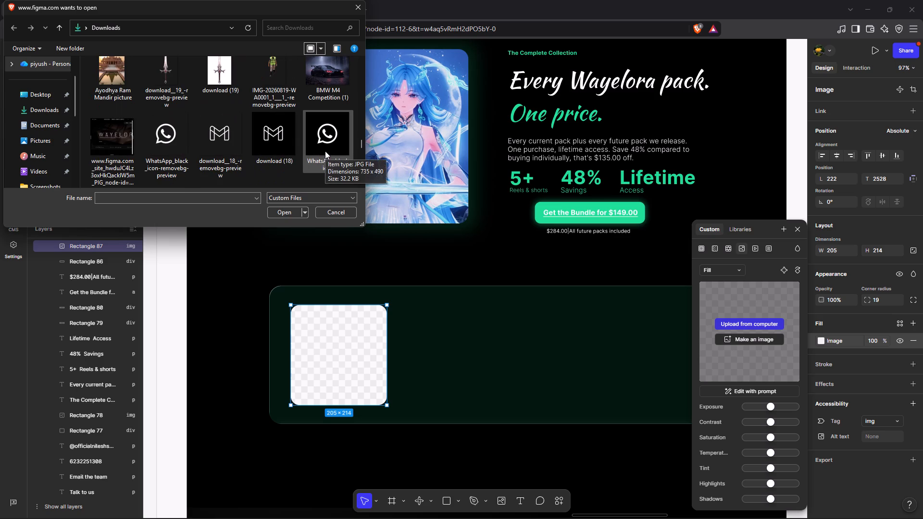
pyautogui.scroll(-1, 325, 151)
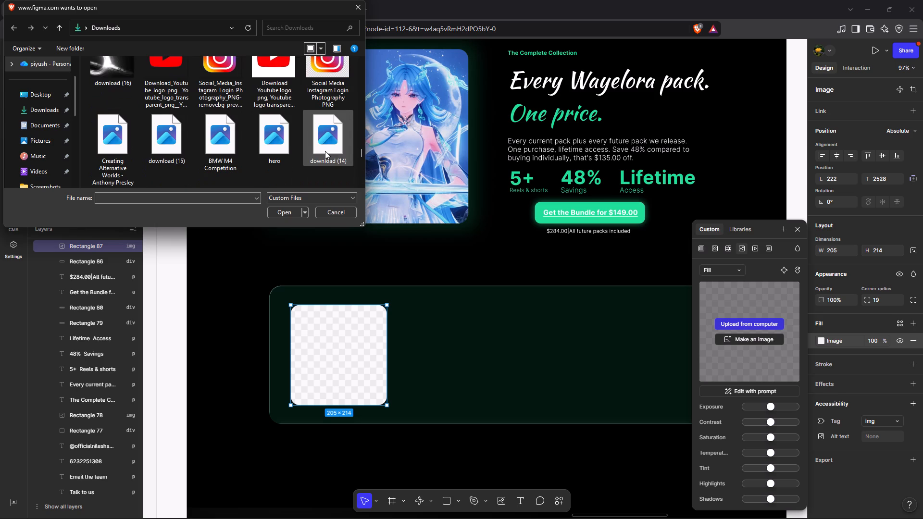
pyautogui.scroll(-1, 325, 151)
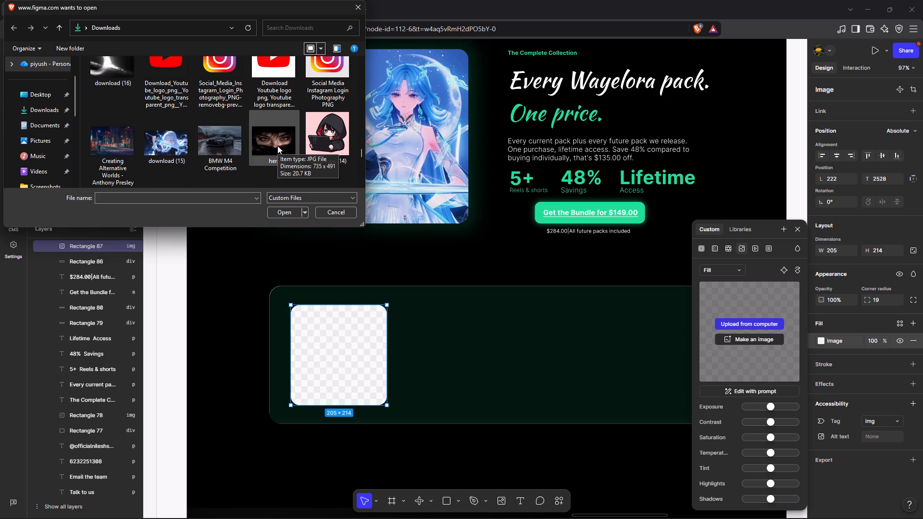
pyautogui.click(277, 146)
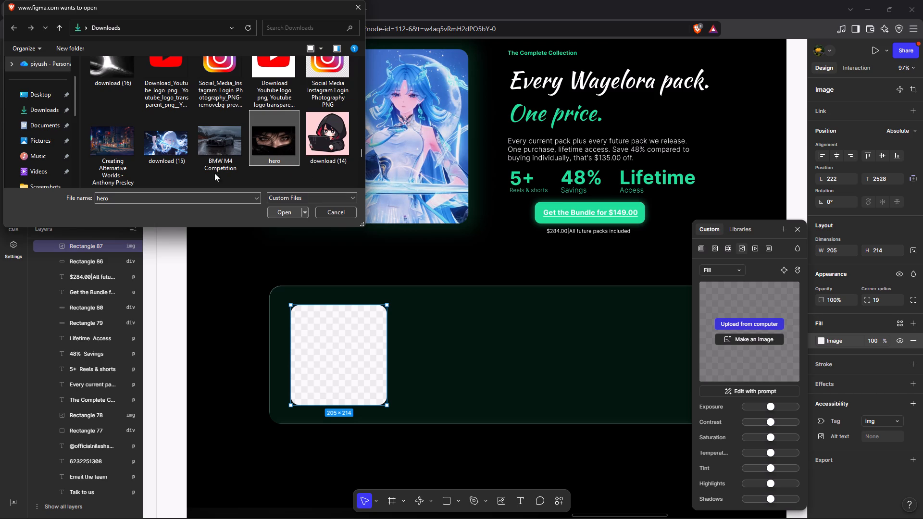
# Upload the picture download (30) from Downloads as the rounded rectangle's image fill, then close the fill settings and deselect it.
pyautogui.scroll(-1, 172, 148)
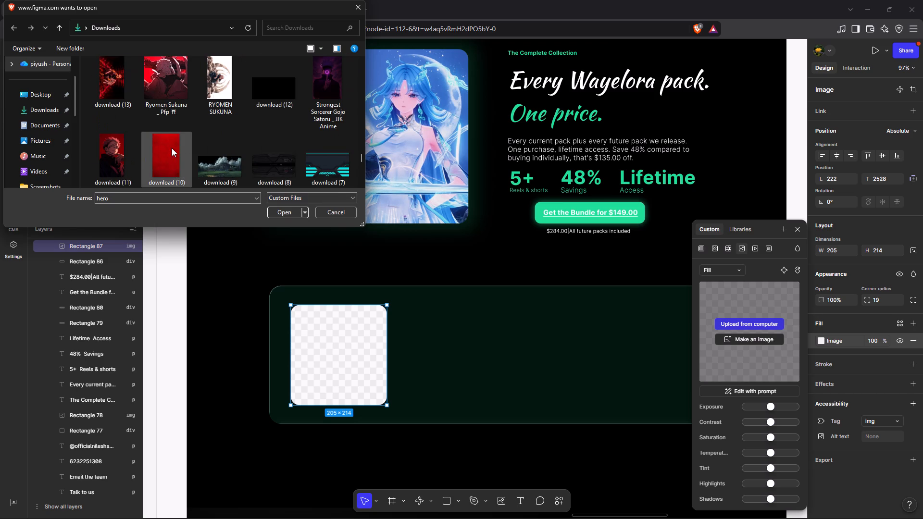
pyautogui.scroll(-1, 172, 148)
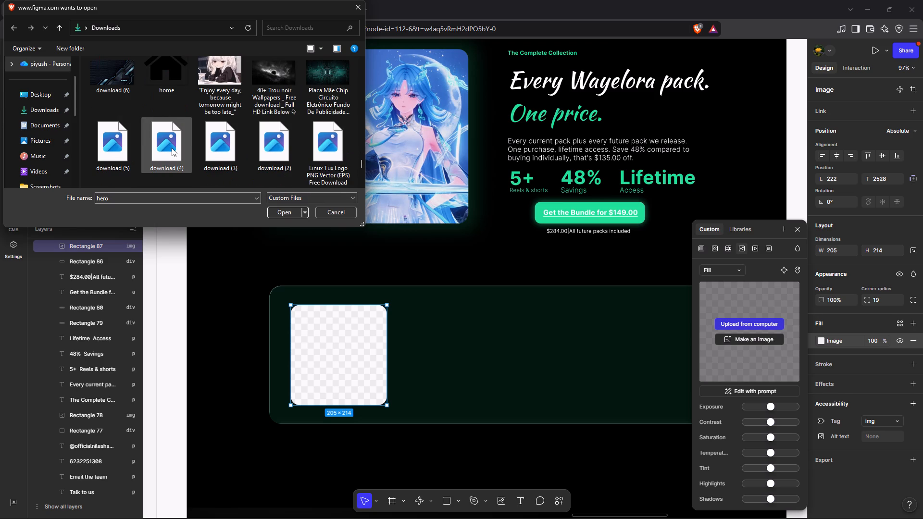
pyautogui.scroll(-4, 172, 148)
pyautogui.scroll(1, 172, 148)
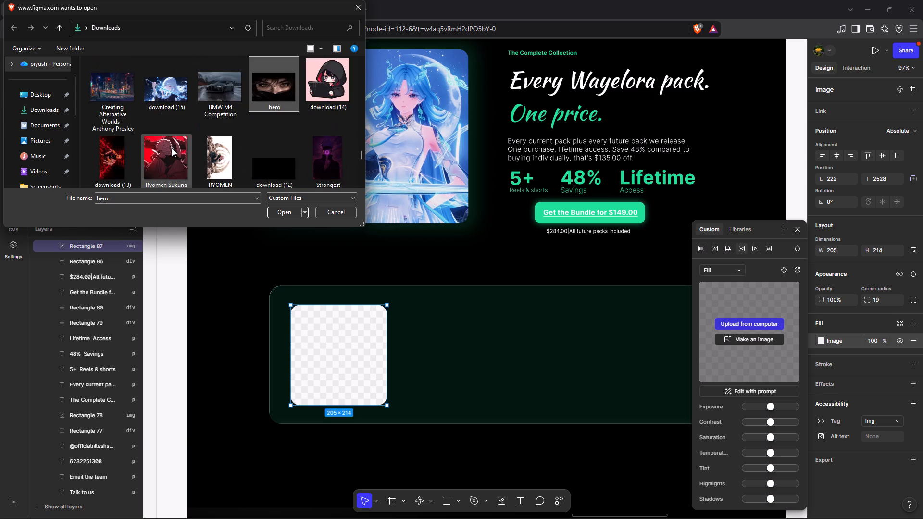
pyautogui.scroll(2, 172, 148)
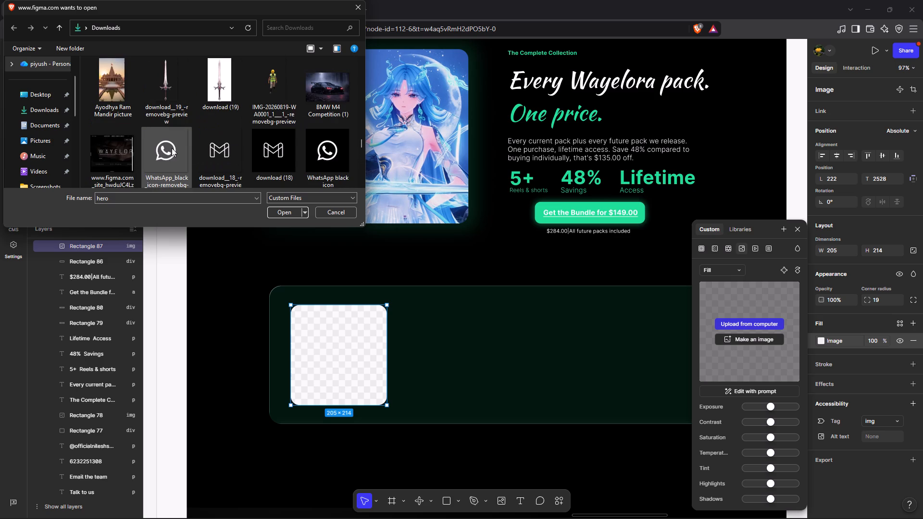
pyautogui.scroll(2, 172, 148)
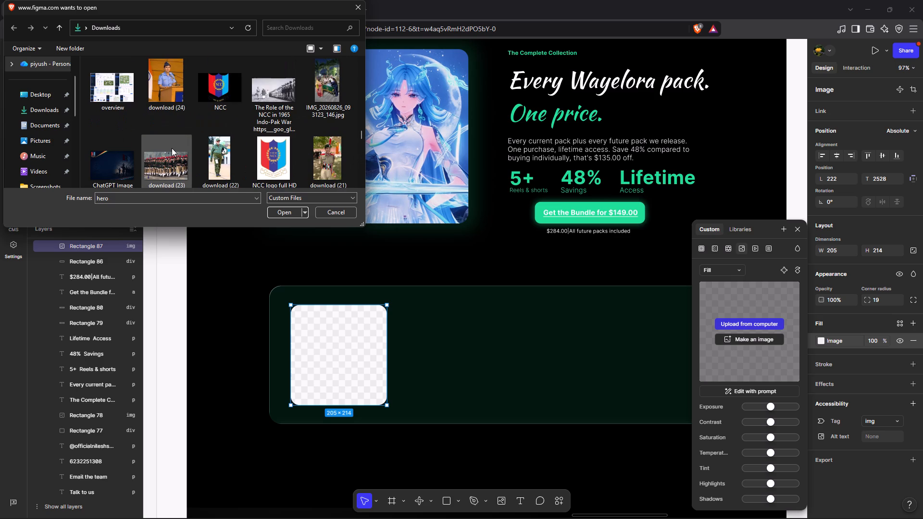
pyautogui.scroll(2, 172, 148)
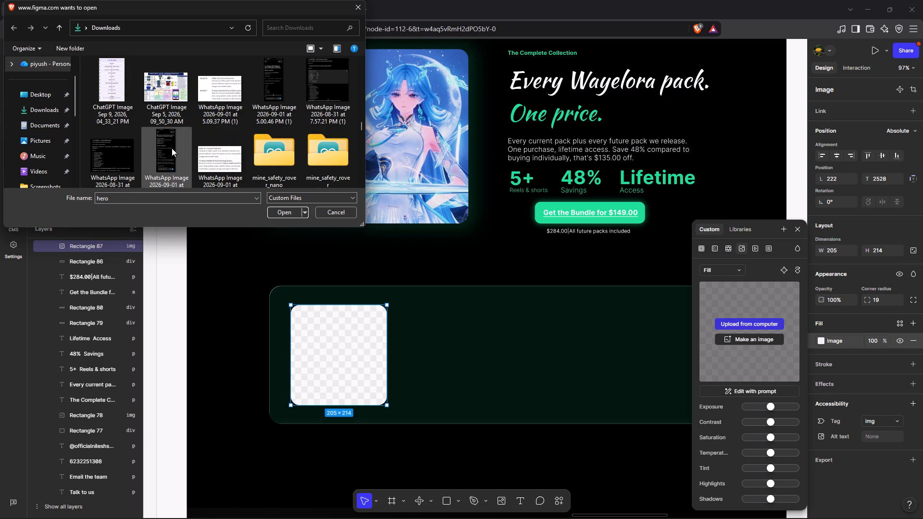
pyautogui.scroll(3, 172, 148)
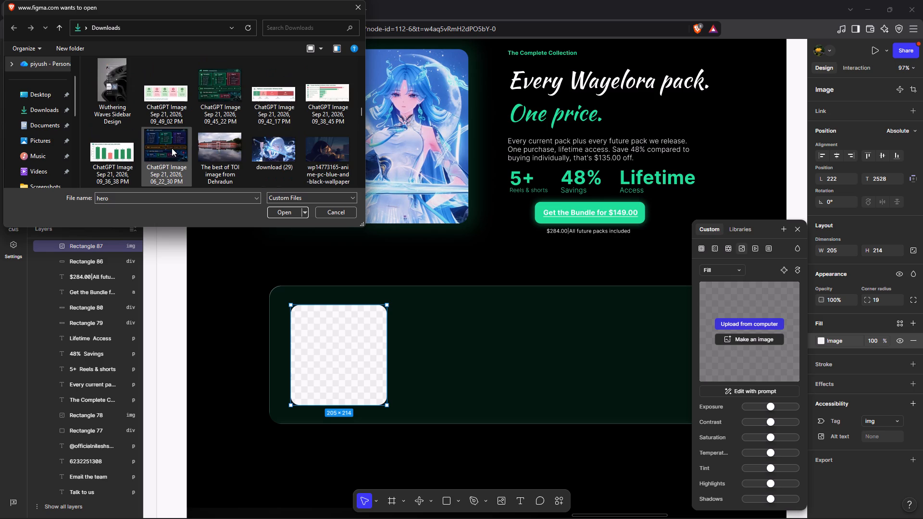
pyautogui.scroll(2, 172, 148)
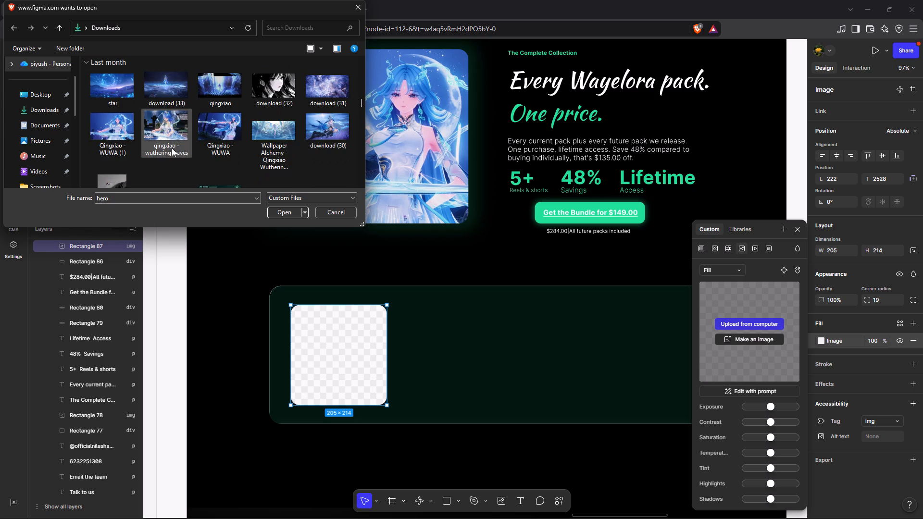
pyautogui.scroll(1, 172, 148)
pyautogui.scroll(-1, 172, 148)
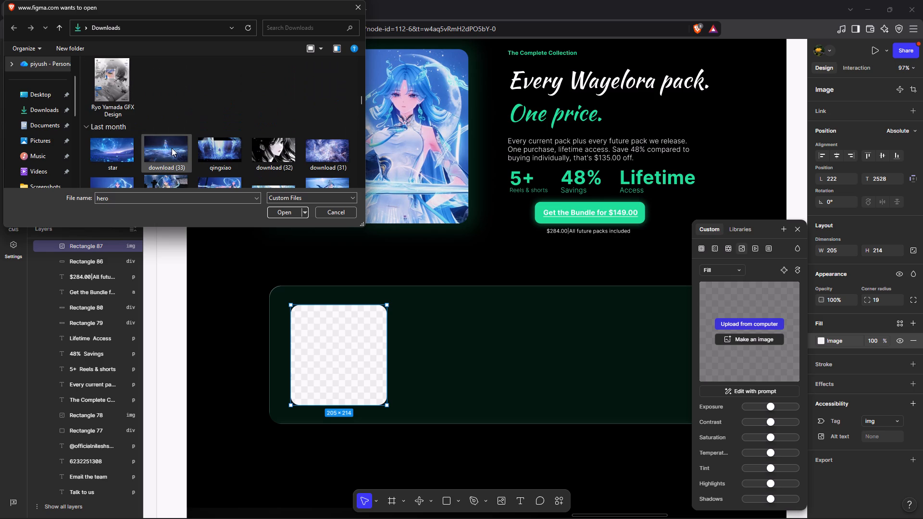
pyautogui.scroll(-1, 172, 148)
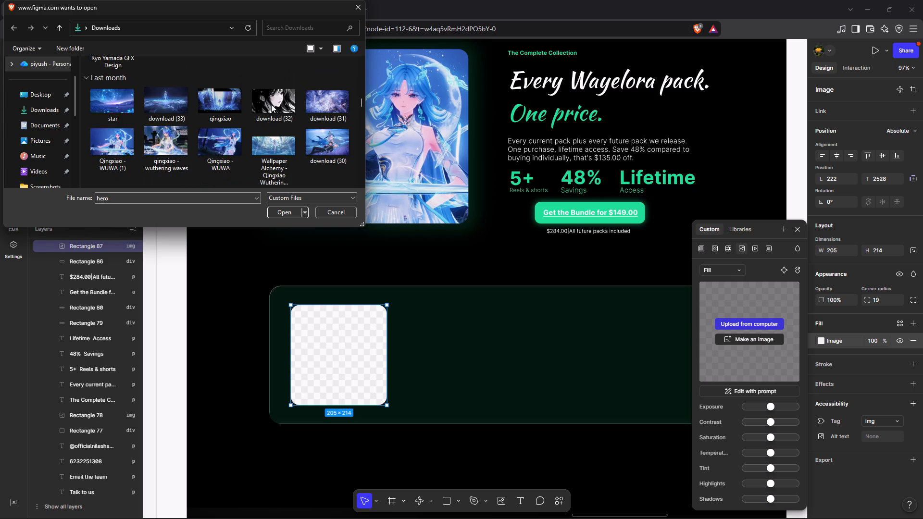
pyautogui.click(328, 137)
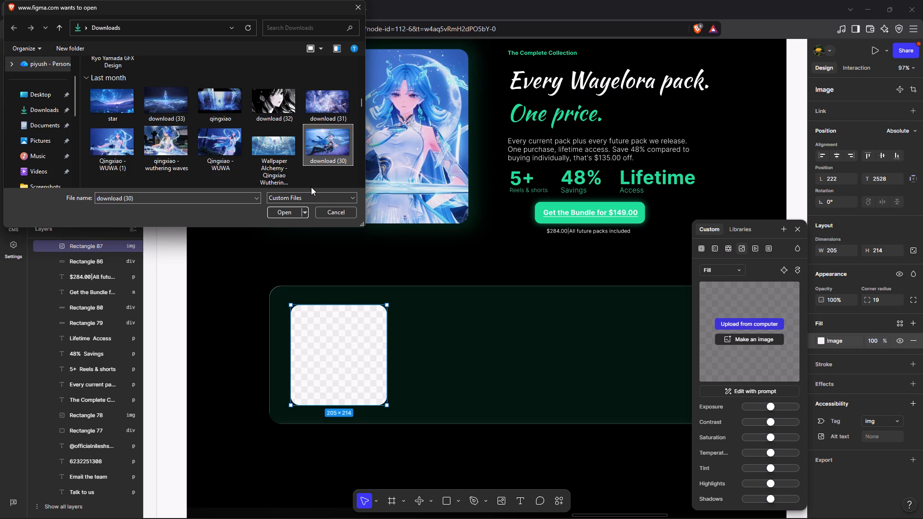
pyautogui.click(292, 210)
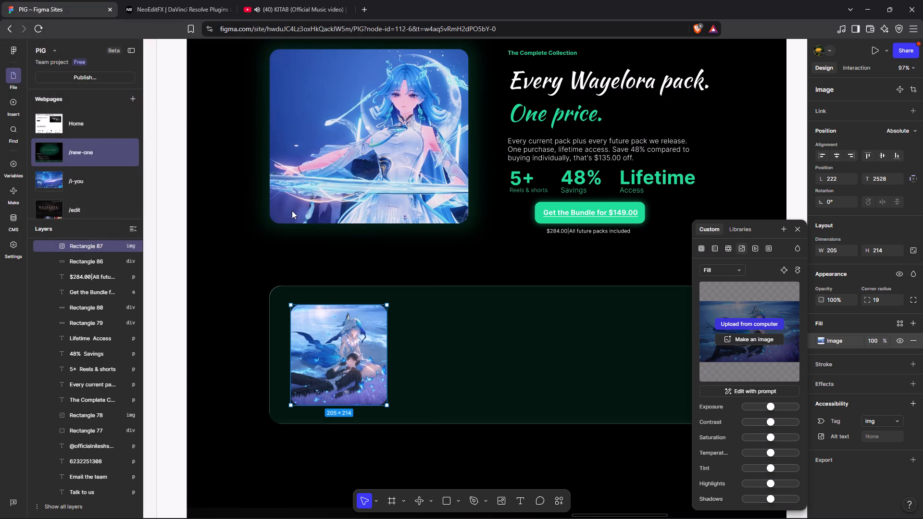
pyautogui.click(154, 218)
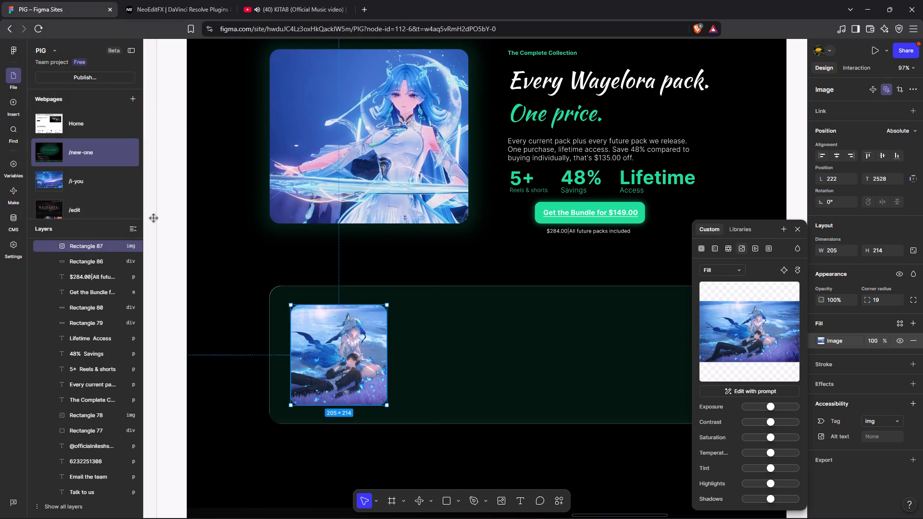
pyautogui.doubleClick(154, 218)
pyautogui.click(197, 235)
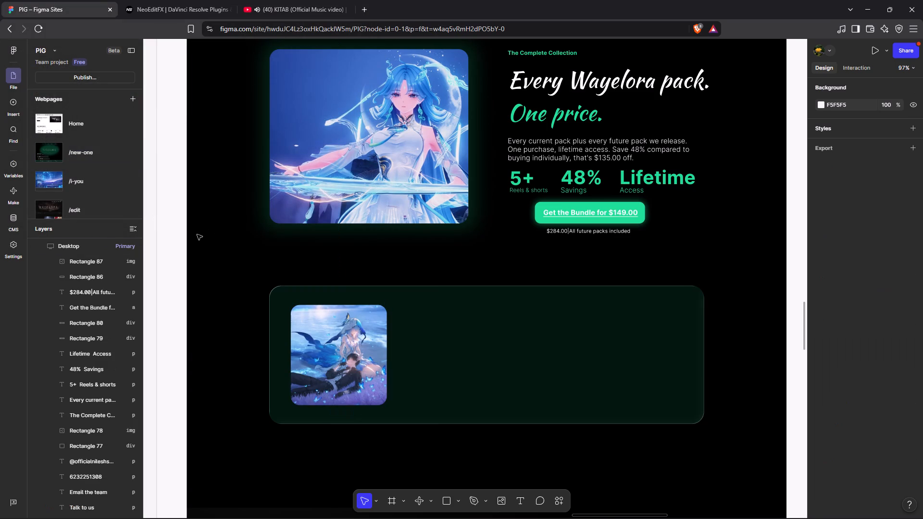
# Compare the green card with the free Starter Pack card on the NeoEditFX reference site.
pyautogui.scroll(-1, 197, 235)
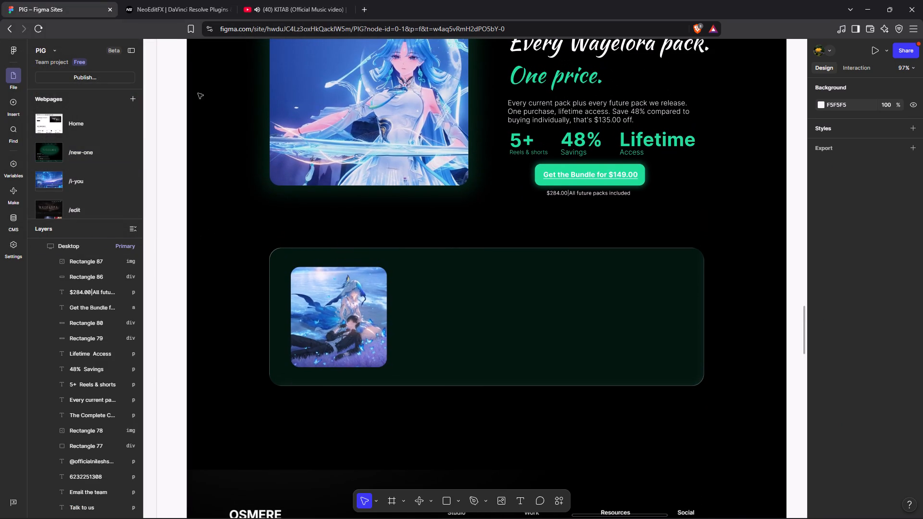
pyautogui.click(186, 3)
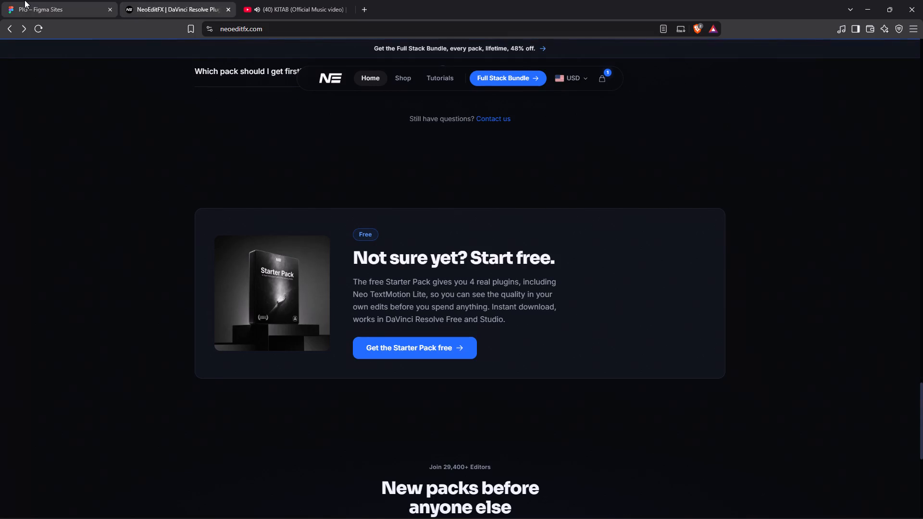
pyautogui.click(25, 0)
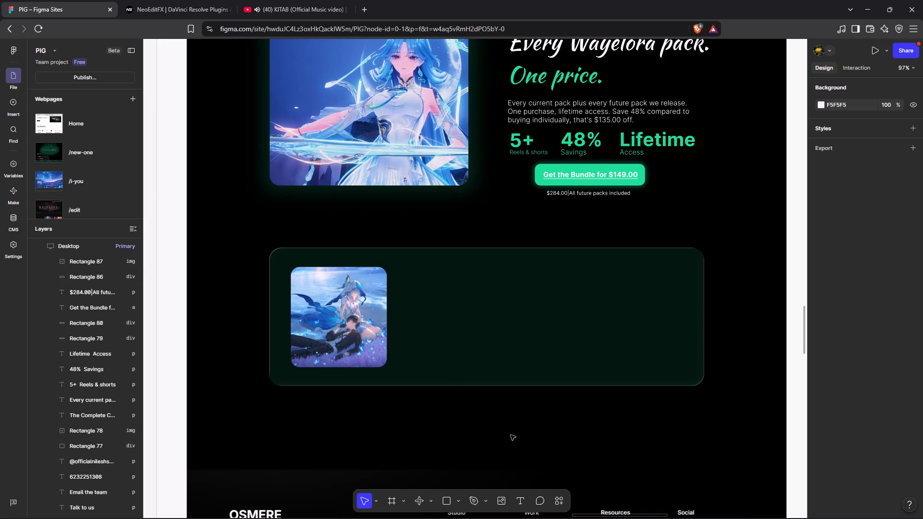
pyautogui.click(116, 0)
pyautogui.click(176, 0)
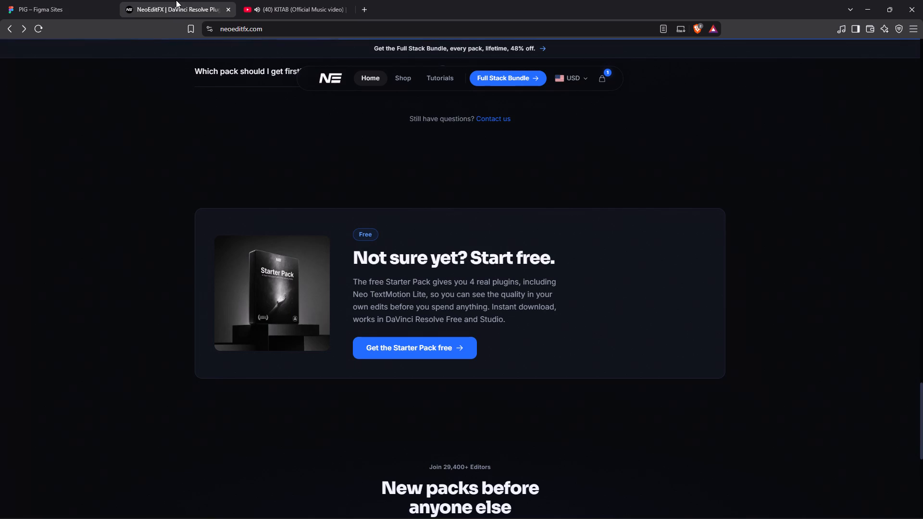
pyautogui.click(64, 0)
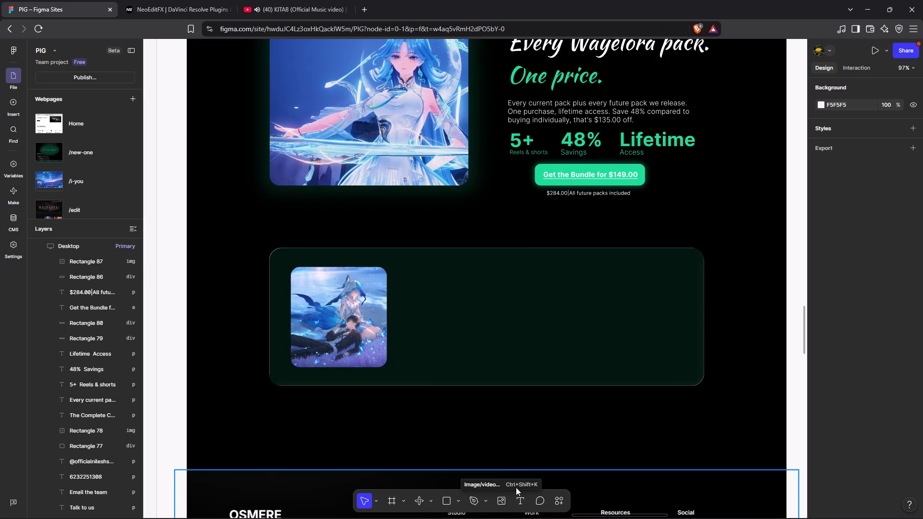
# Draw a small rectangle inside the green card, beside the upper part of its picture, and resize it to about 60 × 25.
pyautogui.click(445, 507)
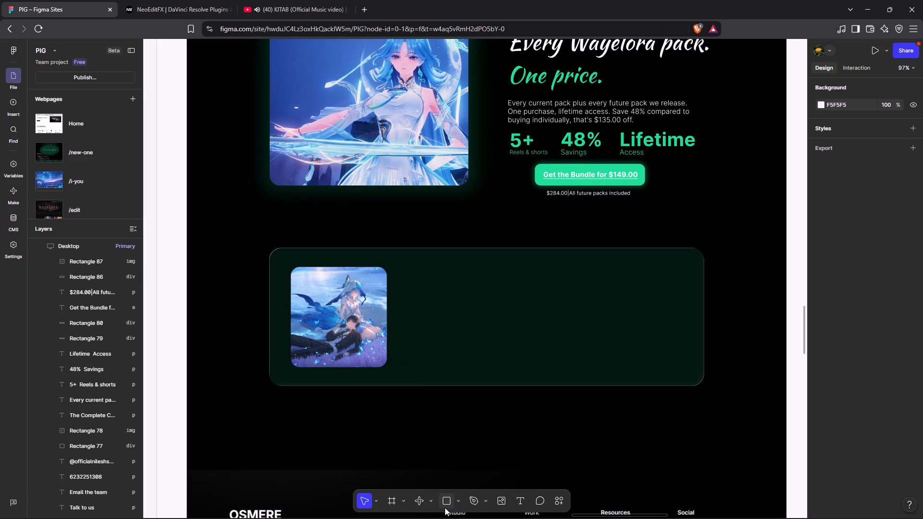
pyautogui.moveTo(444, 272); pyautogui.dragTo(453, 274)
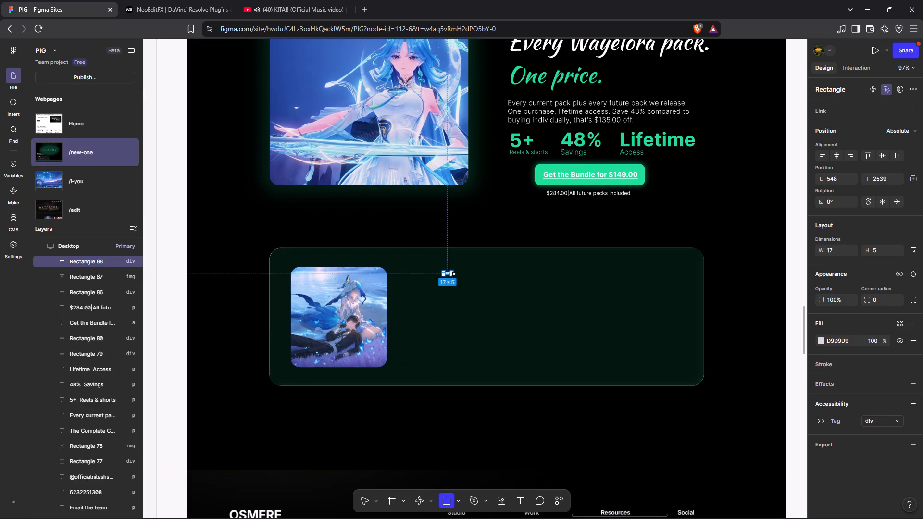
pyautogui.moveTo(453, 274); pyautogui.dragTo(463, 280)
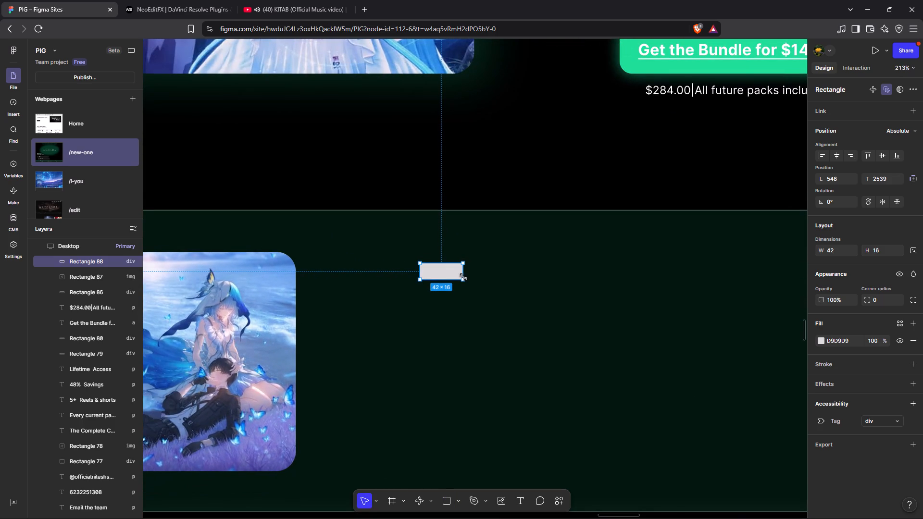
pyautogui.moveTo(463, 282); pyautogui.dragTo(478, 285)
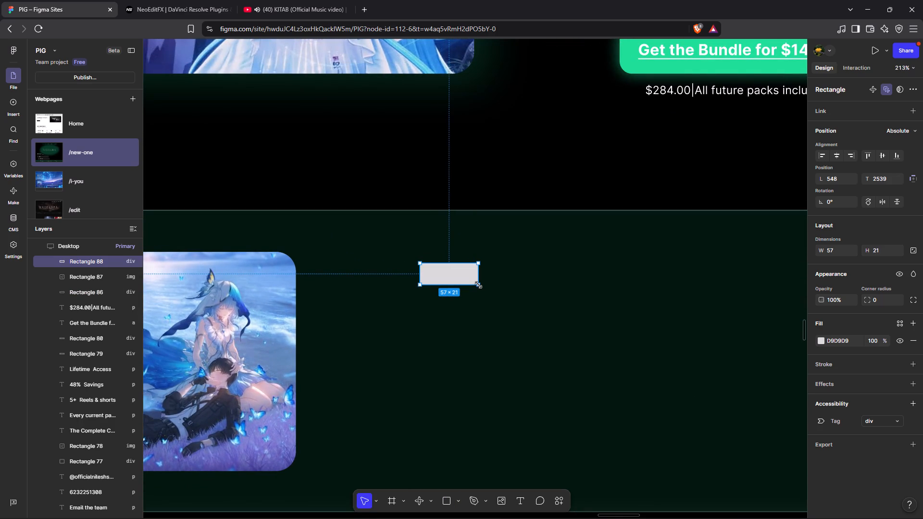
pyautogui.moveTo(478, 285); pyautogui.dragTo(475, 286)
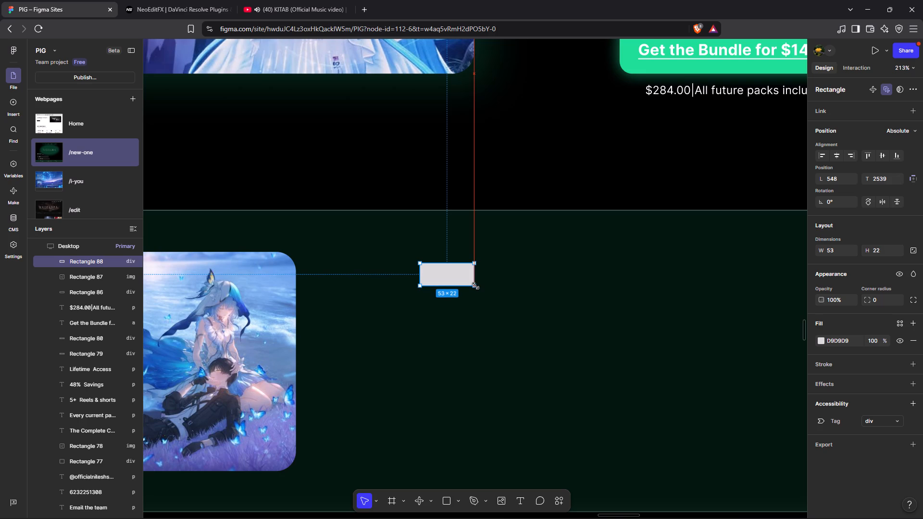
pyautogui.moveTo(475, 286); pyautogui.dragTo(476, 283)
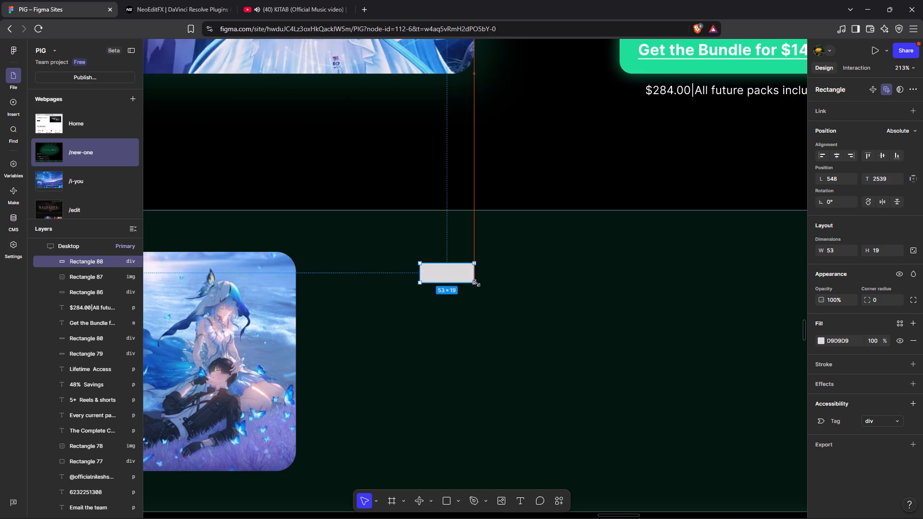
pyautogui.moveTo(476, 283); pyautogui.dragTo(476, 288)
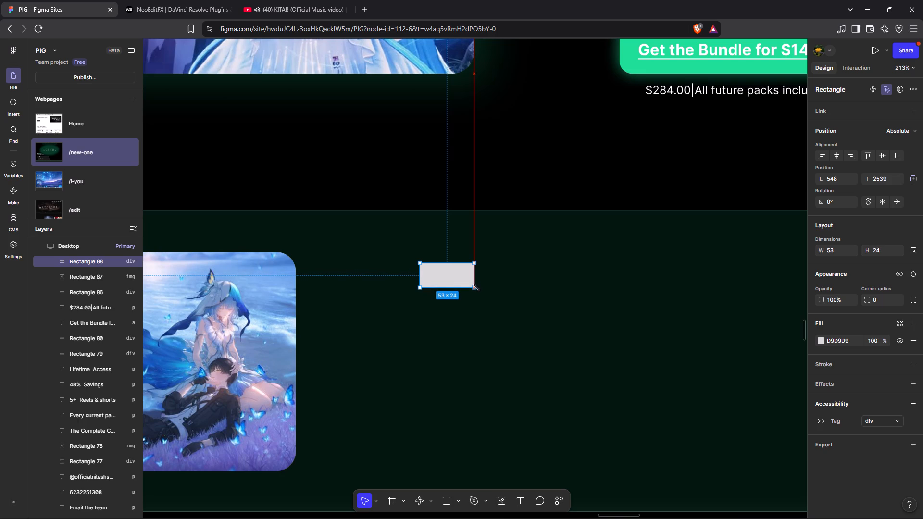
pyautogui.moveTo(476, 288); pyautogui.dragTo(481, 289)
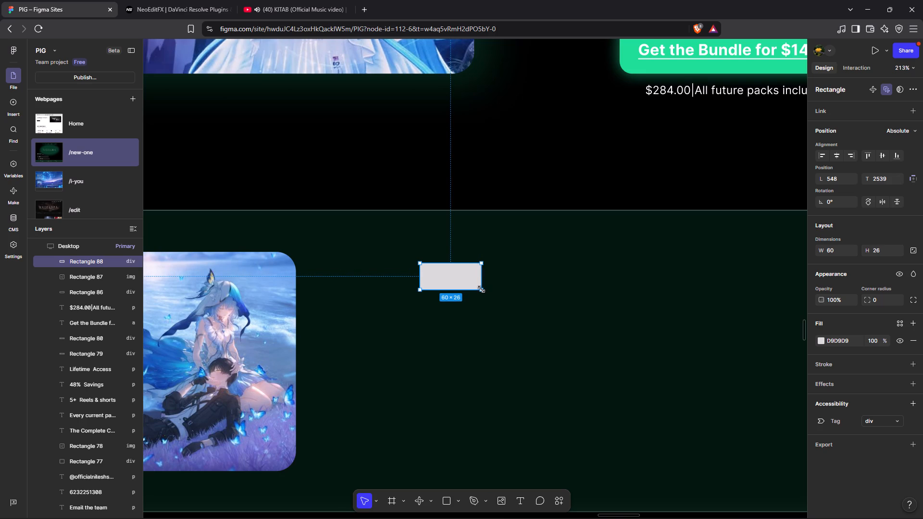
pyautogui.moveTo(481, 289); pyautogui.dragTo(481, 289)
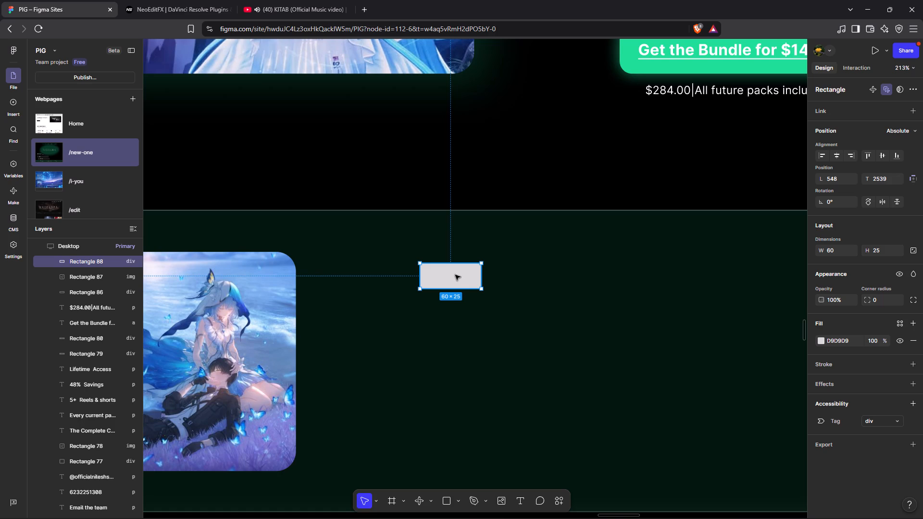
# Round the small rectangle into a pill with a corner radius of 43.
pyautogui.moveTo(867, 303); pyautogui.dragTo(489, 280)
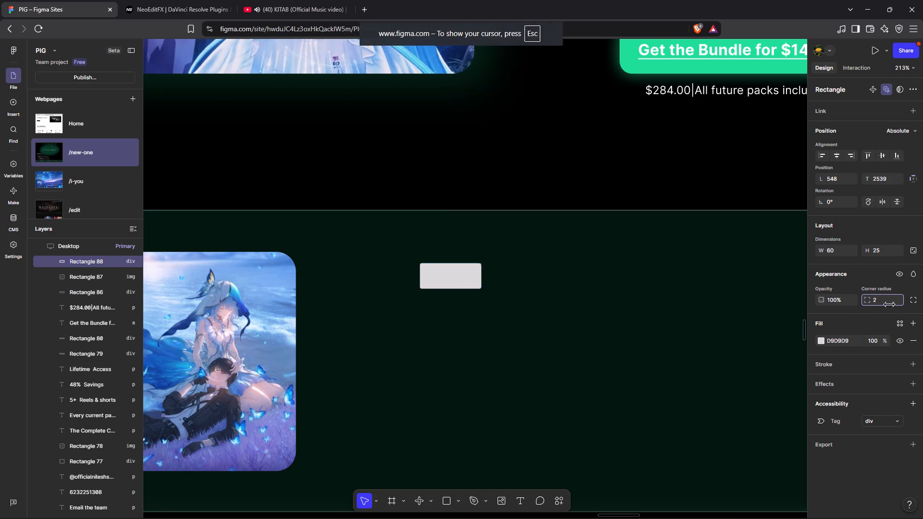
pyautogui.moveTo(489, 280); pyautogui.dragTo(547, 274)
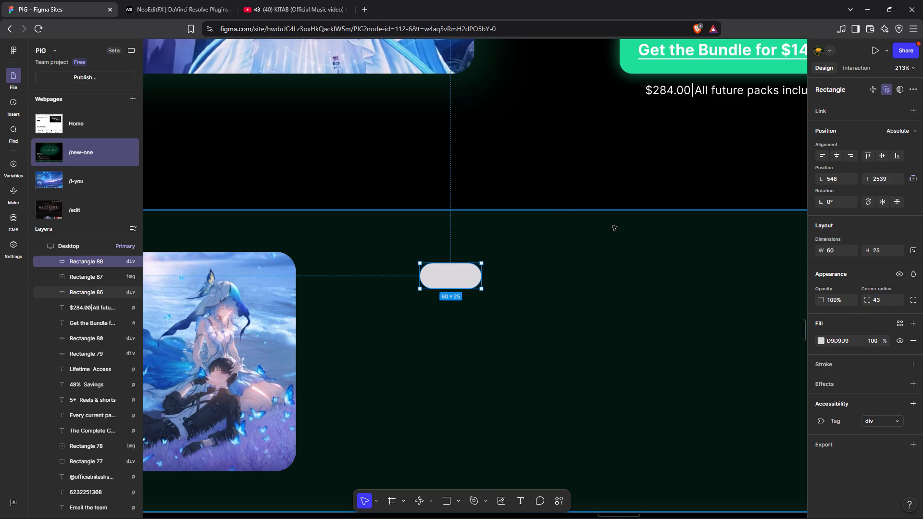
# Fill the pill with the page's green 1DDE97 at 24% opacity.
pyautogui.click(821, 339)
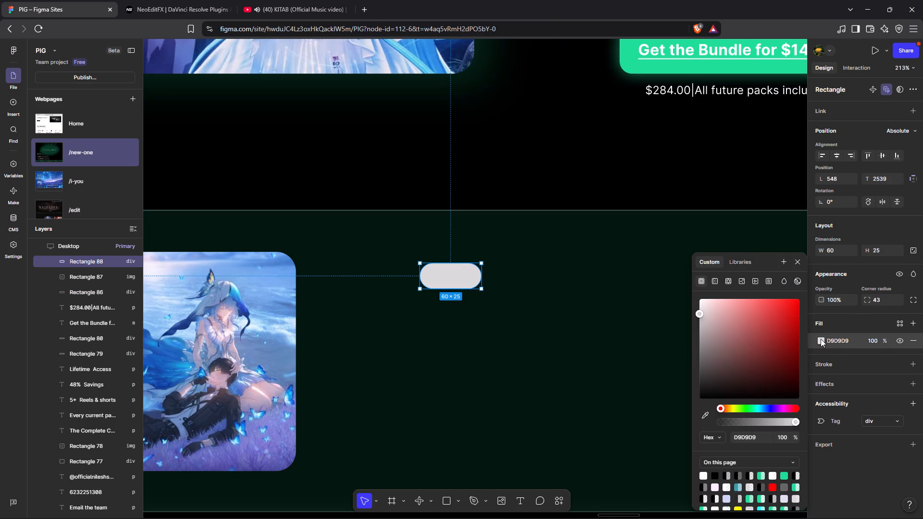
pyautogui.click(783, 474)
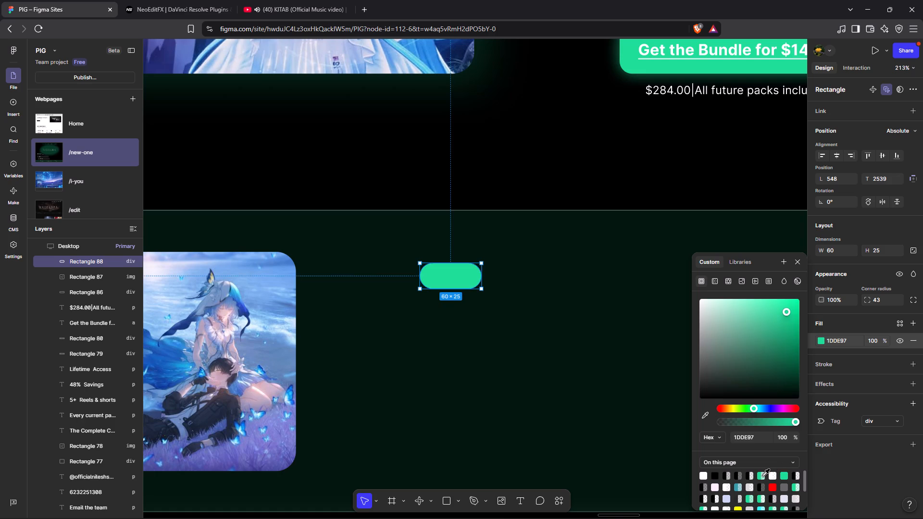
pyautogui.click(763, 475)
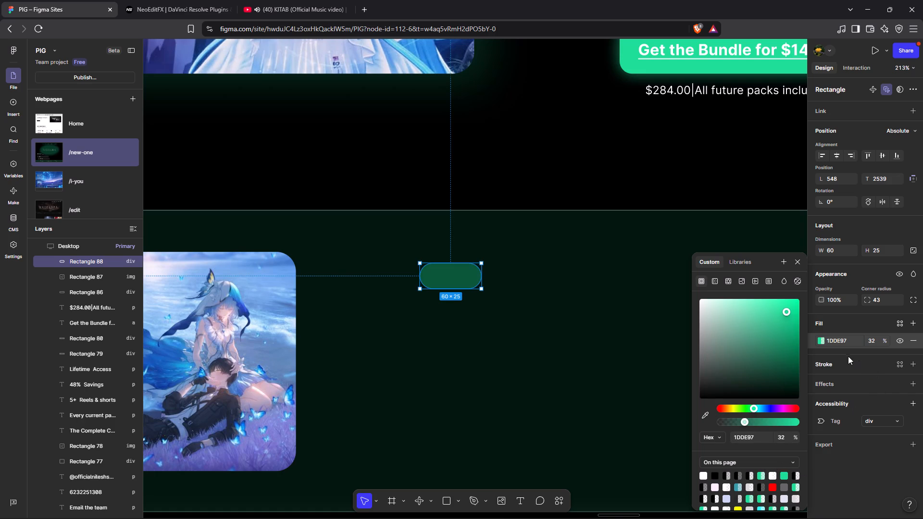
pyautogui.moveTo(885, 341); pyautogui.dragTo(422, 276)
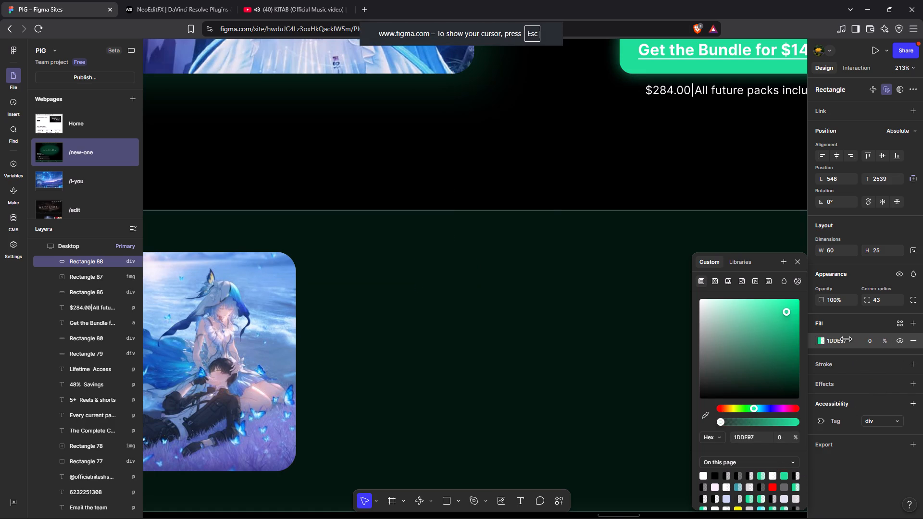
pyautogui.moveTo(422, 276); pyautogui.dragTo(486, 281)
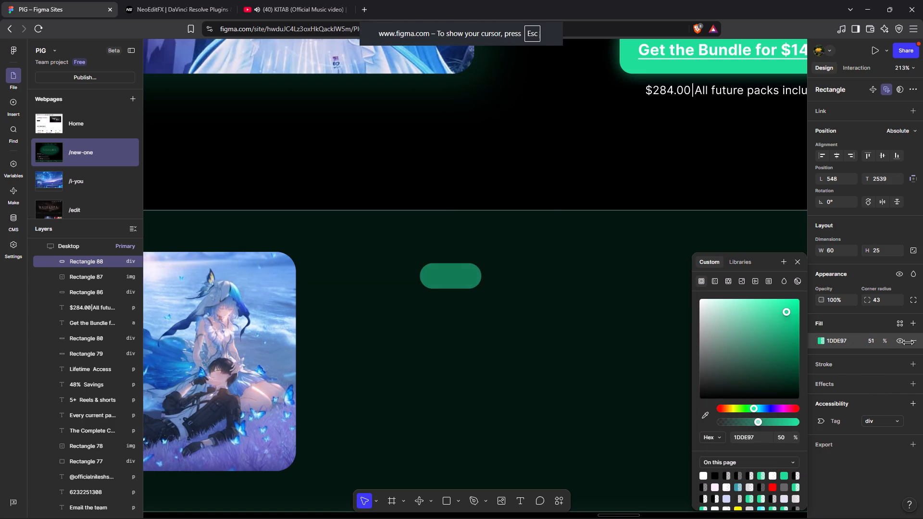
pyautogui.moveTo(486, 281); pyautogui.dragTo(449, 281)
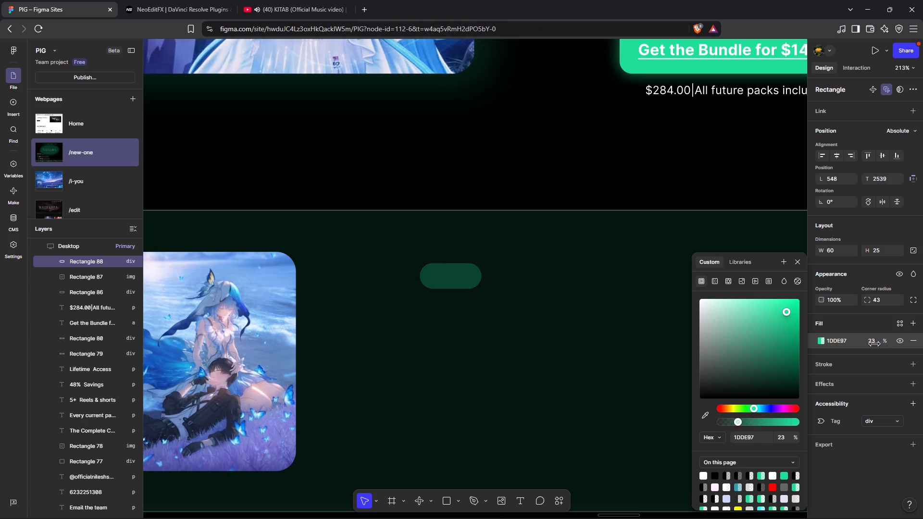
pyautogui.moveTo(449, 281); pyautogui.dragTo(452, 280)
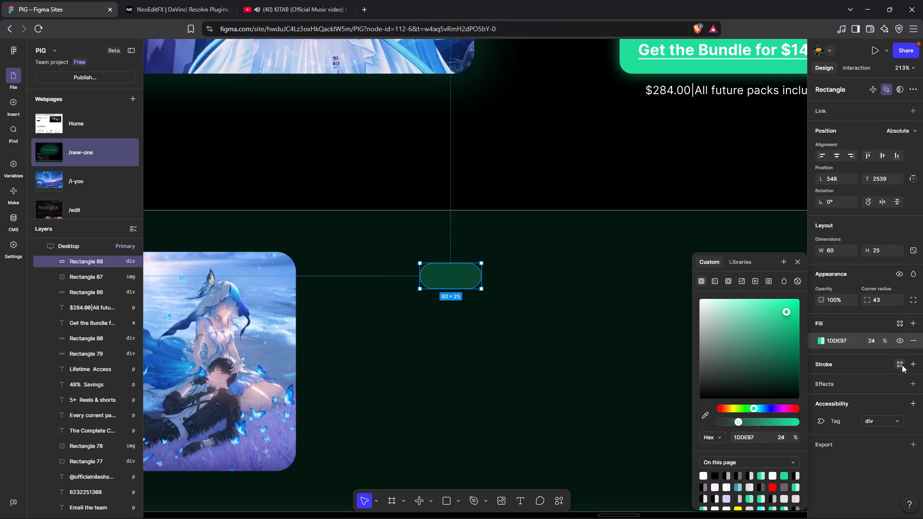
# Add a Glass effect to the pill and reduce its fill opacity to 20%.
pyautogui.click(916, 382)
pyautogui.click(877, 473)
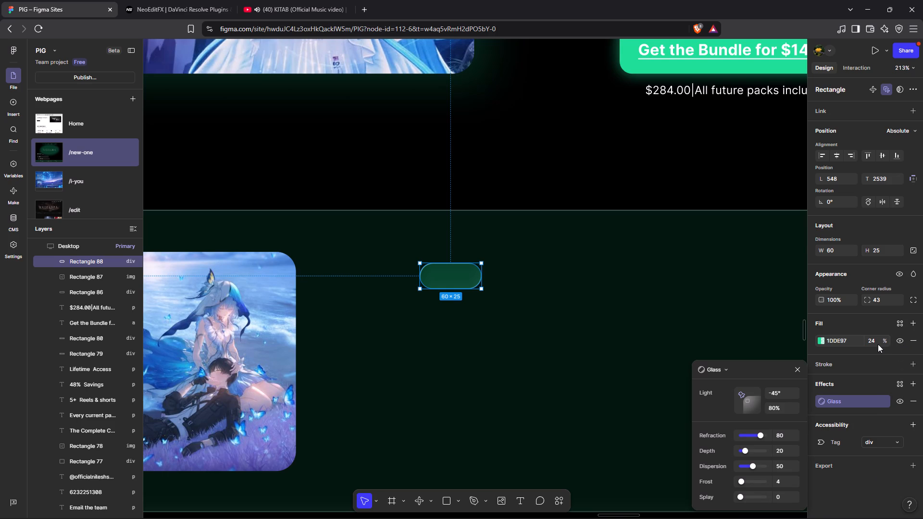
pyautogui.moveTo(884, 341); pyautogui.dragTo(450, 280)
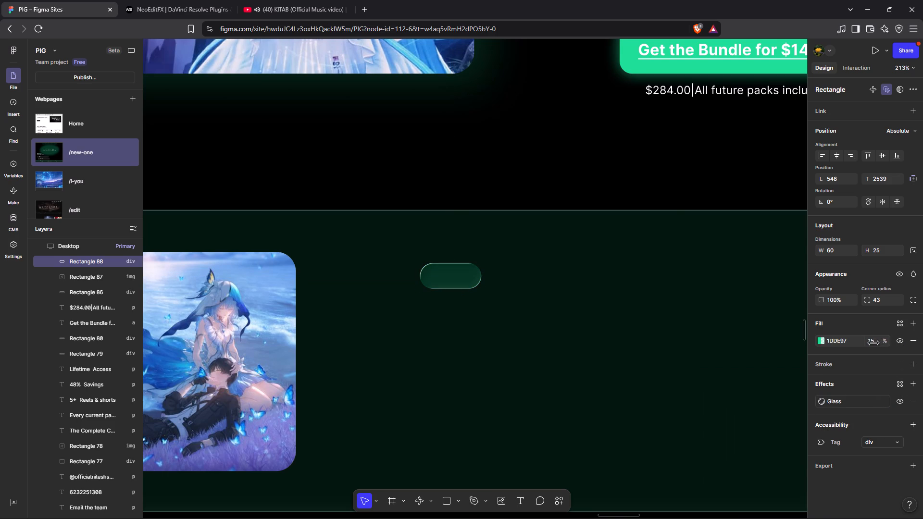
pyautogui.moveTo(450, 280); pyautogui.dragTo(456, 279)
# Check the Free badge on the NeoEditFX site, add a 1DDE97 inside stroke at 6% opacity to the pill, and deselect it.
pyautogui.click(212, 0)
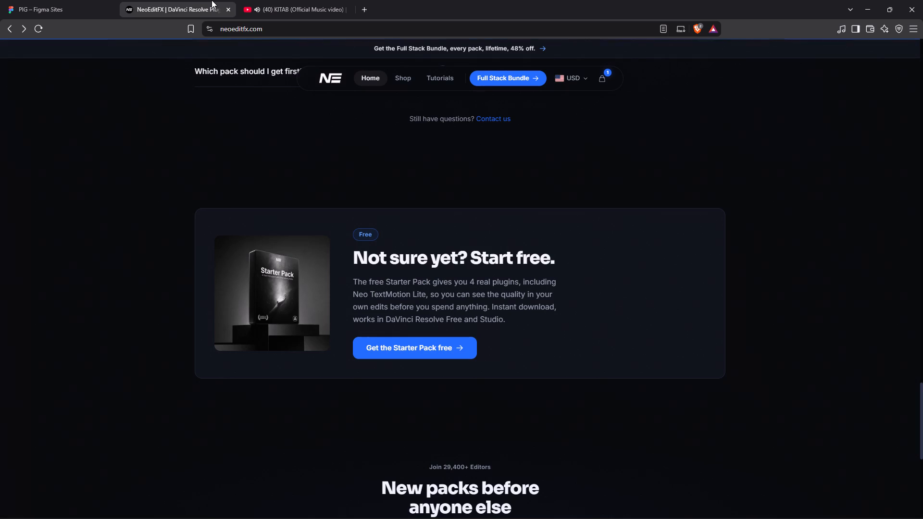
pyautogui.click(69, 0)
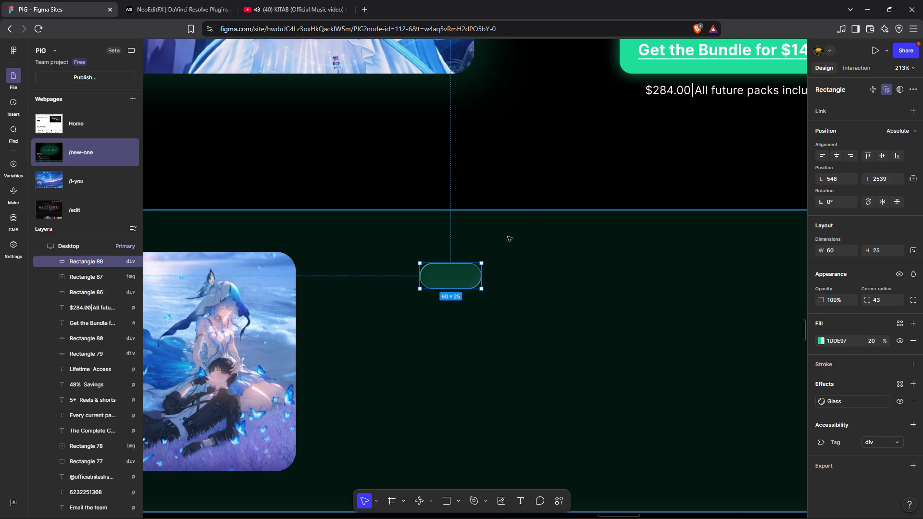
pyautogui.click(914, 368)
pyautogui.click(785, 475)
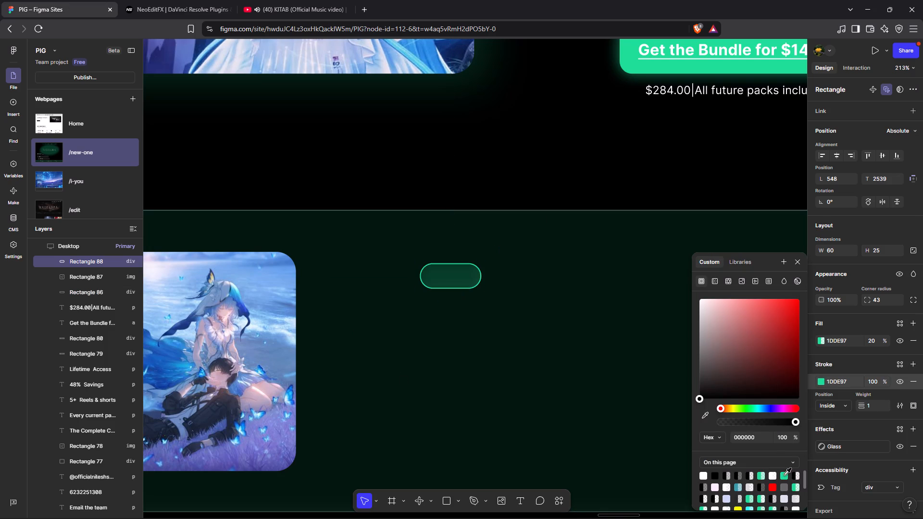
pyautogui.moveTo(885, 383); pyautogui.dragTo(385, 268)
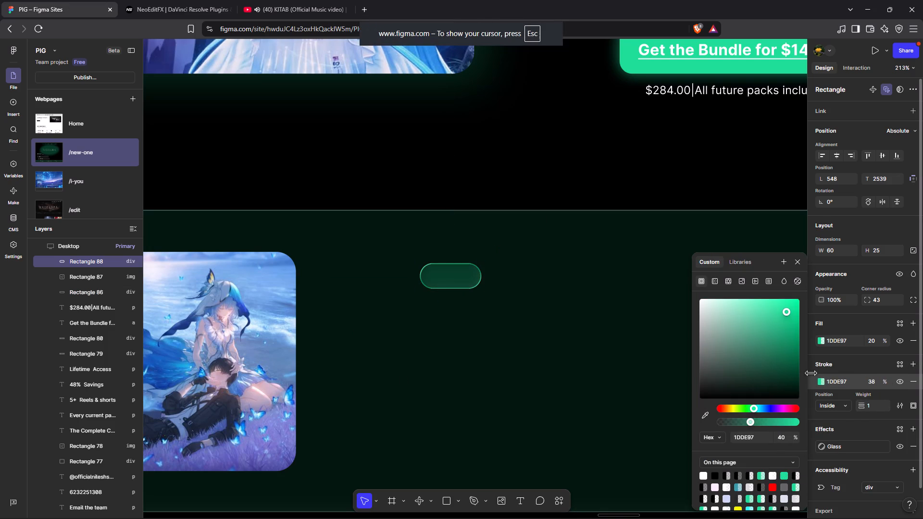
pyautogui.moveTo(385, 268); pyautogui.dragTo(360, 271)
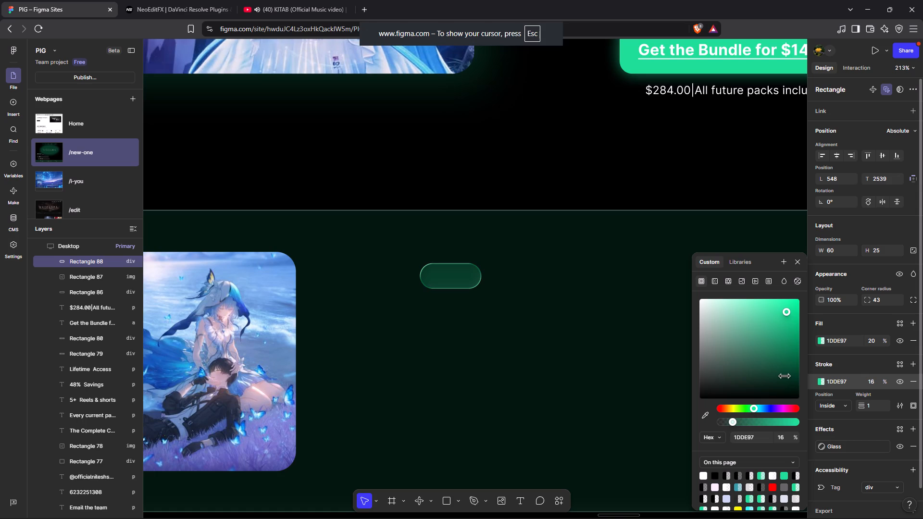
pyautogui.moveTo(360, 271); pyautogui.dragTo(348, 271)
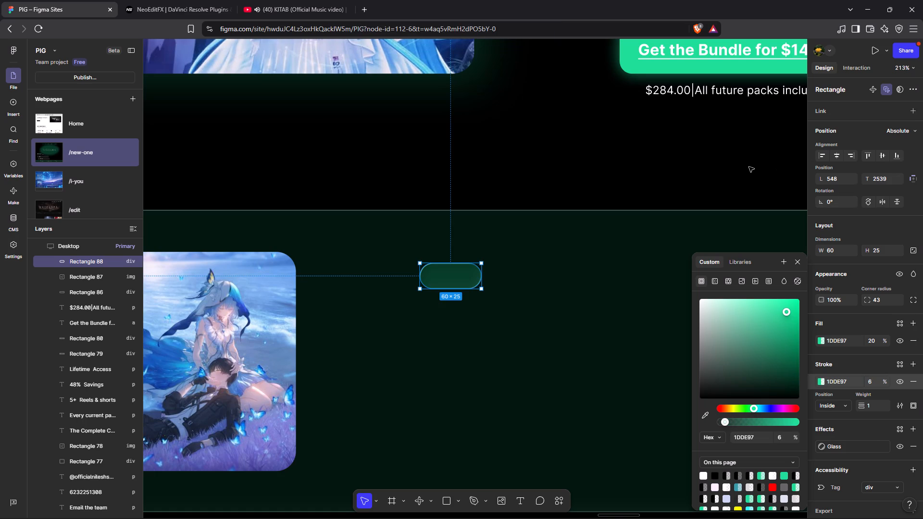
pyautogui.click(748, 167)
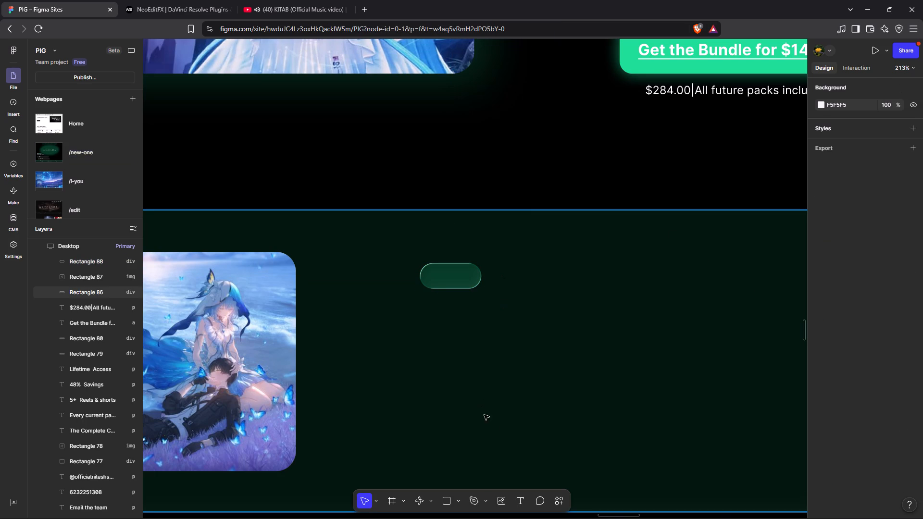
# Add the text "Free" over the green pill.
pyautogui.click(517, 503)
pyautogui.click(455, 277)
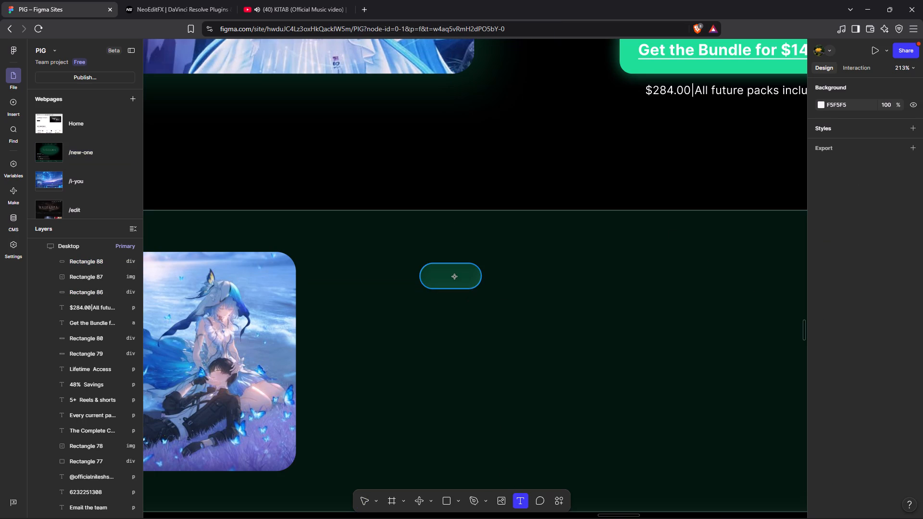
pyautogui.hotkey('shift', 'f')
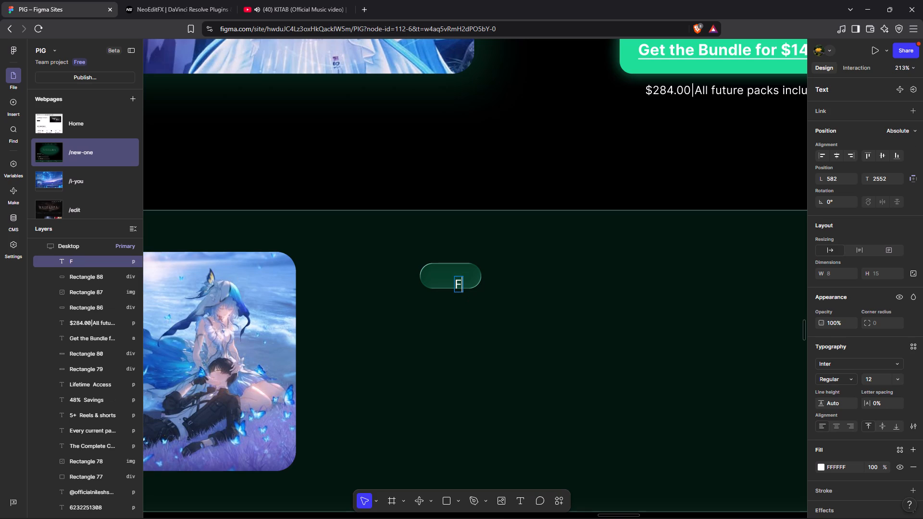
pyautogui.write('ree')
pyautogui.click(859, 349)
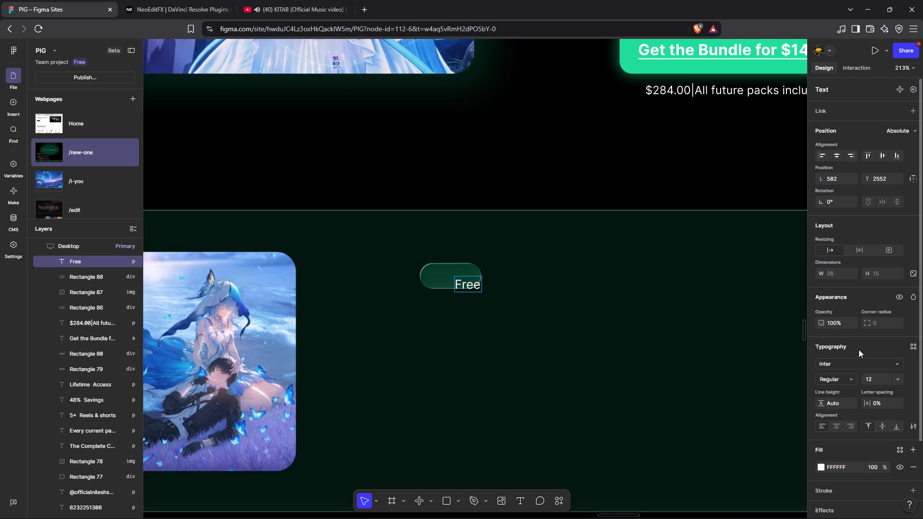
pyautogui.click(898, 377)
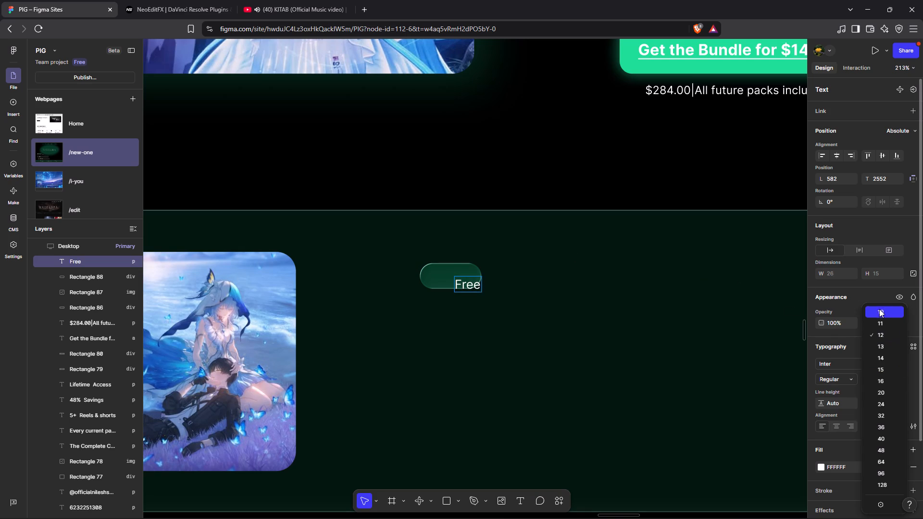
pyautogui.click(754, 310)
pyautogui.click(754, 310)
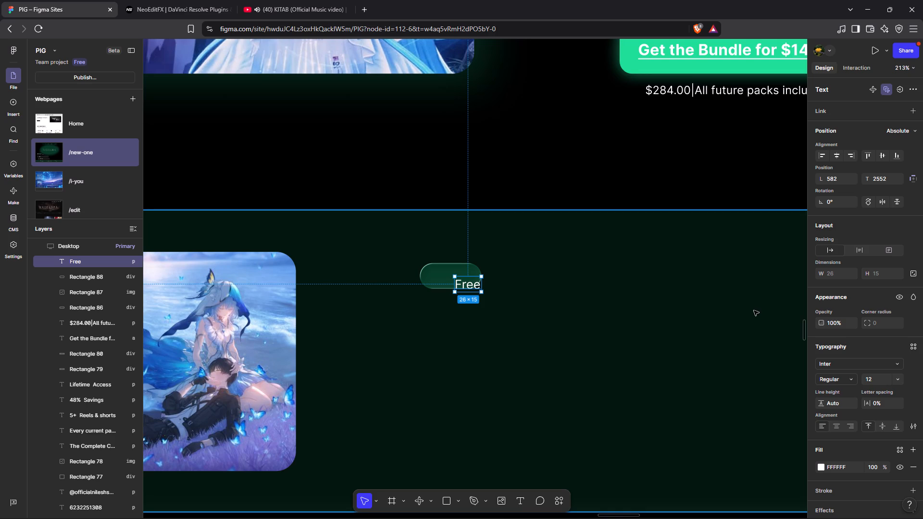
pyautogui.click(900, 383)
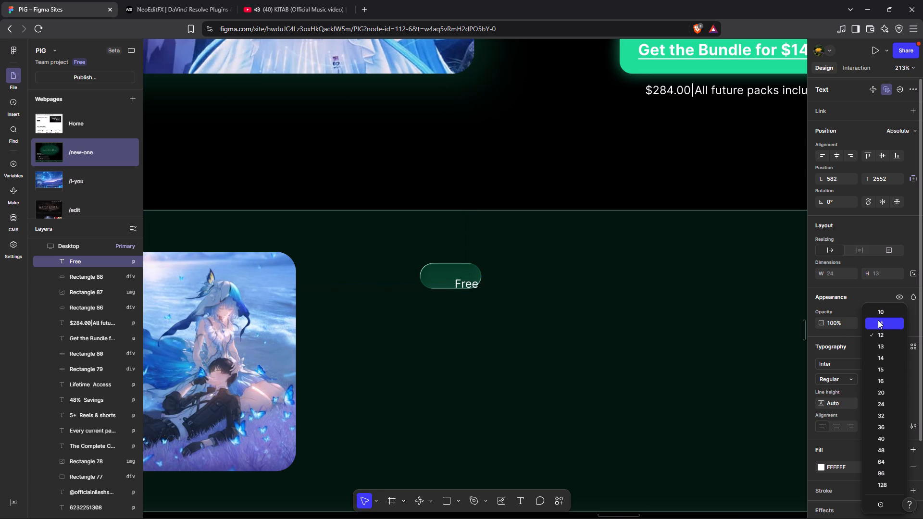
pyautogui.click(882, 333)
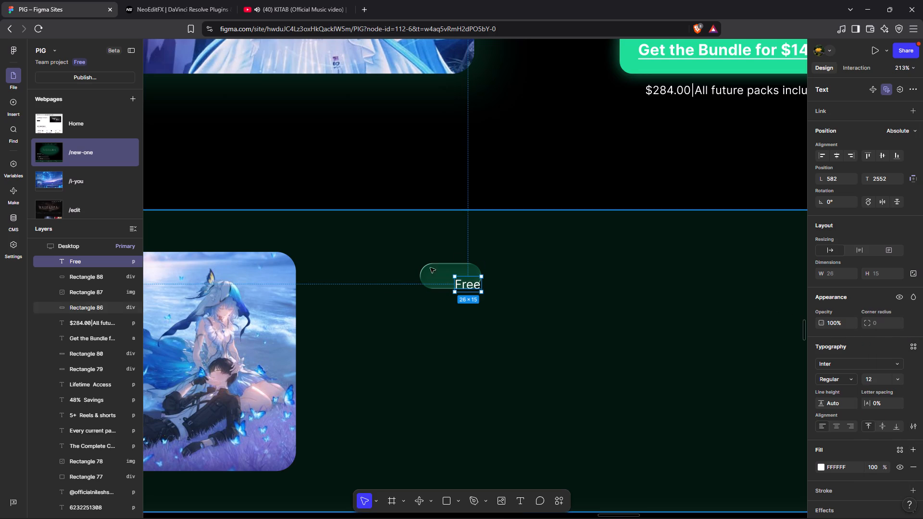
# Centre the "Free" text inside the green pill and deselect it.
pyautogui.moveTo(473, 285); pyautogui.dragTo(459, 277)
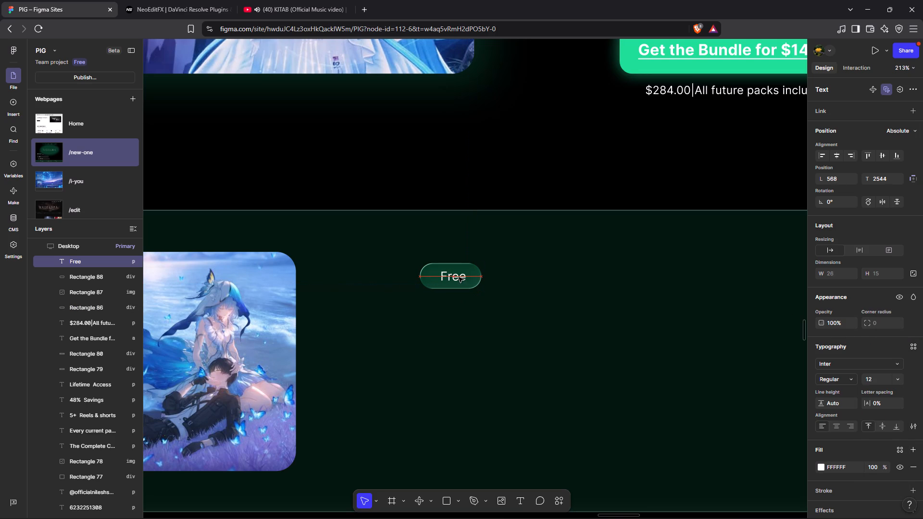
pyautogui.moveTo(459, 277); pyautogui.dragTo(458, 277)
pyautogui.click(566, 155)
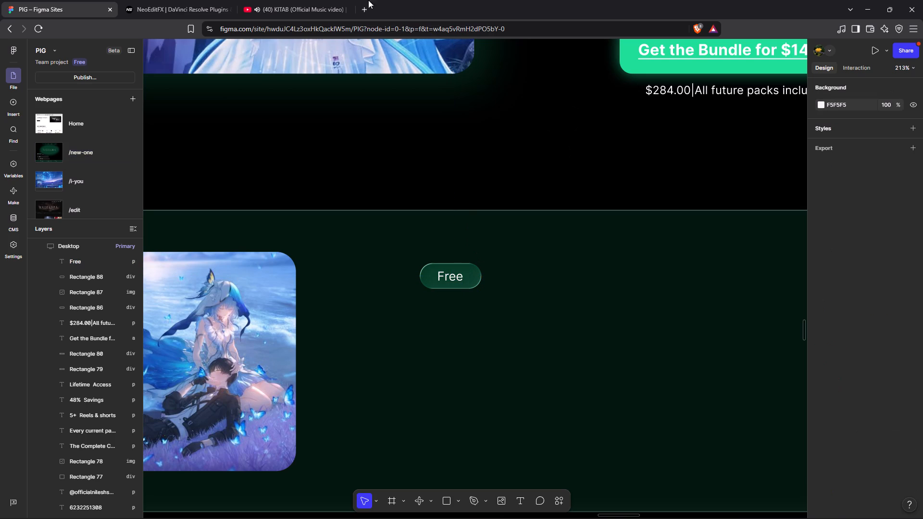
# Check the Free badge on the NeoEditFX site, recolour the "Free" text with the page's green, and deselect it.
pyautogui.click(201, 0)
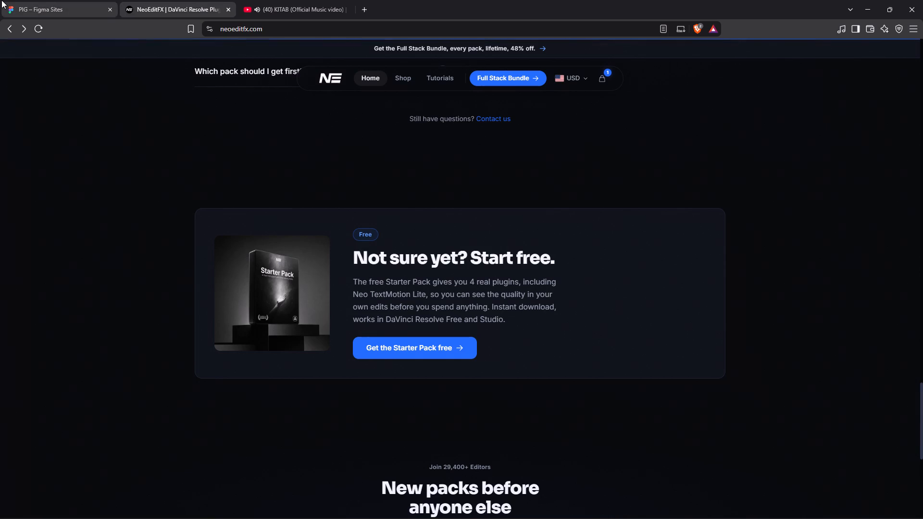
pyautogui.click(1, 0)
pyautogui.click(448, 278)
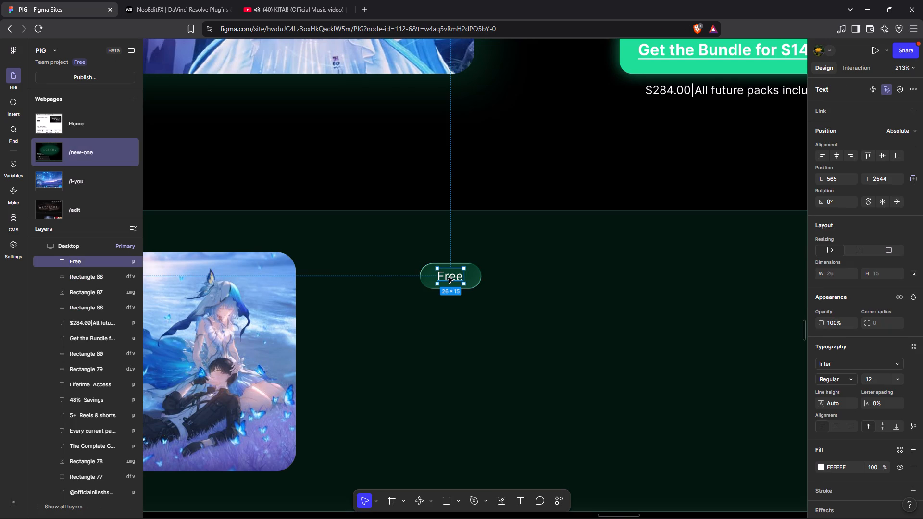
pyautogui.click(818, 470)
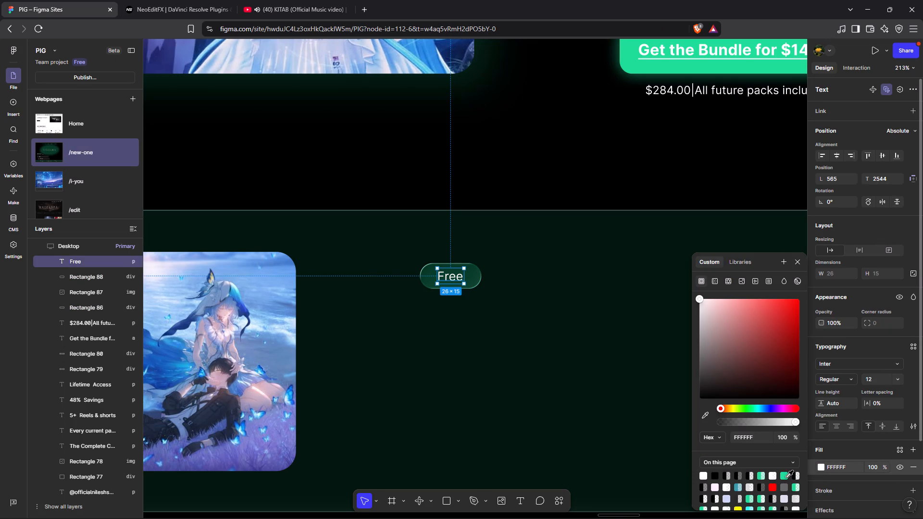
pyautogui.click(786, 477)
pyautogui.click(629, 159)
pyautogui.click(629, 159)
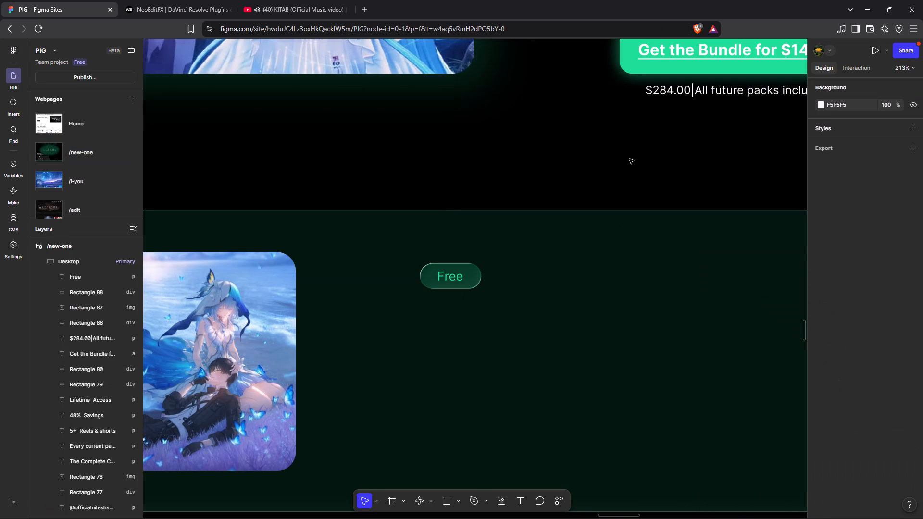
# Raise the stroke opacity of the pill behind "Free" to about 41% and deselect it.
pyautogui.hscroll(-1, 629, 159)
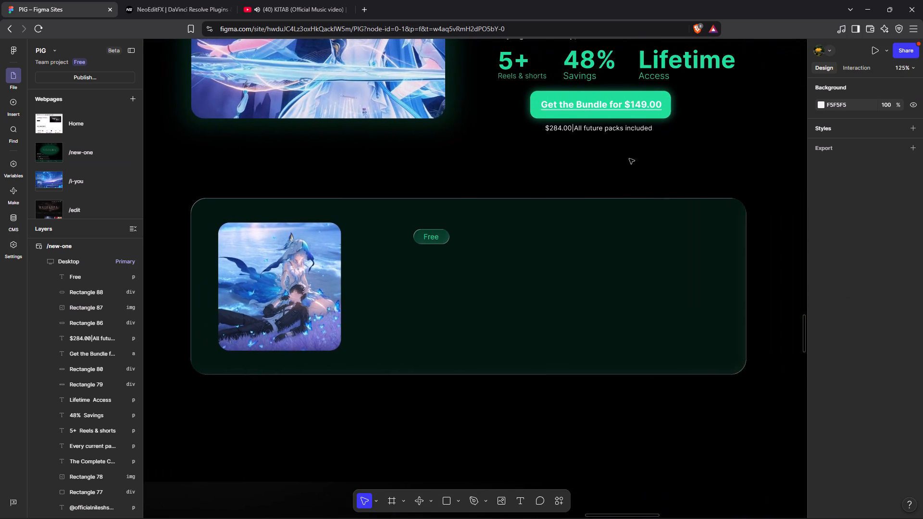
pyautogui.hscroll(-1, 629, 159)
pyautogui.click(462, 250)
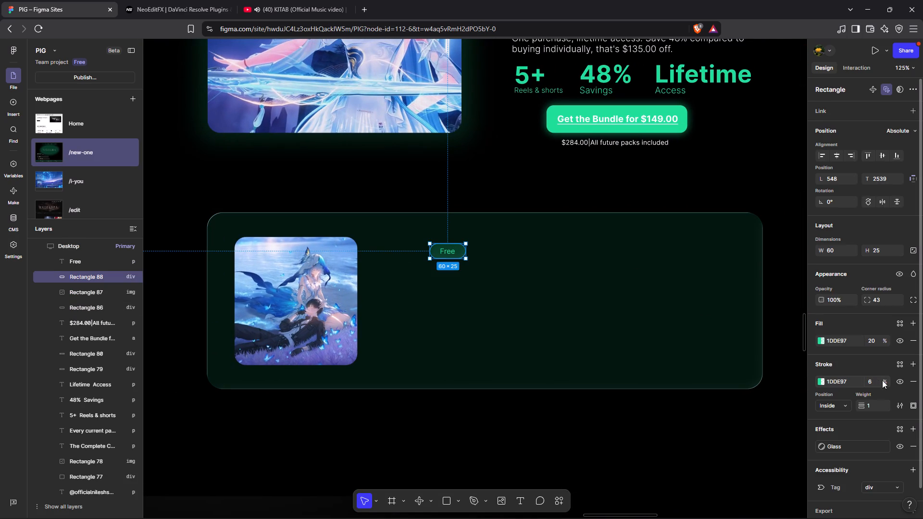
pyautogui.moveTo(885, 382); pyautogui.dragTo(504, 275)
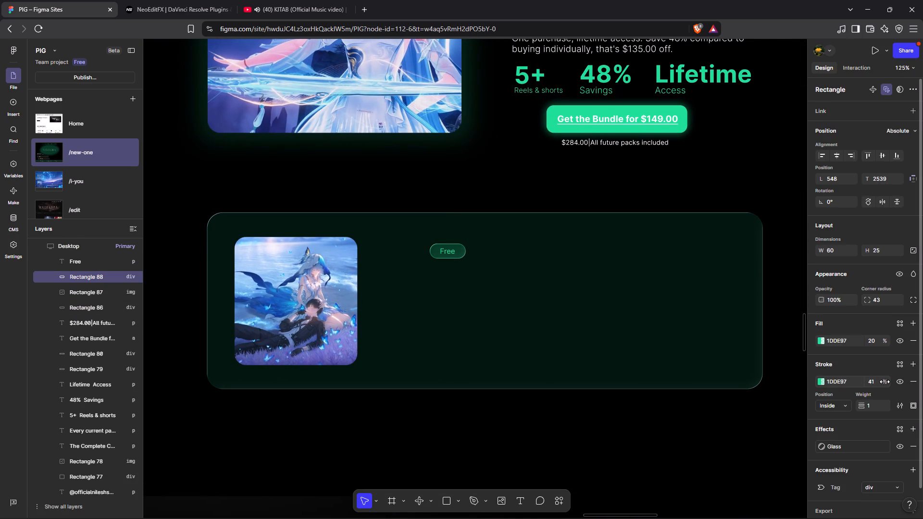
pyautogui.click(640, 185)
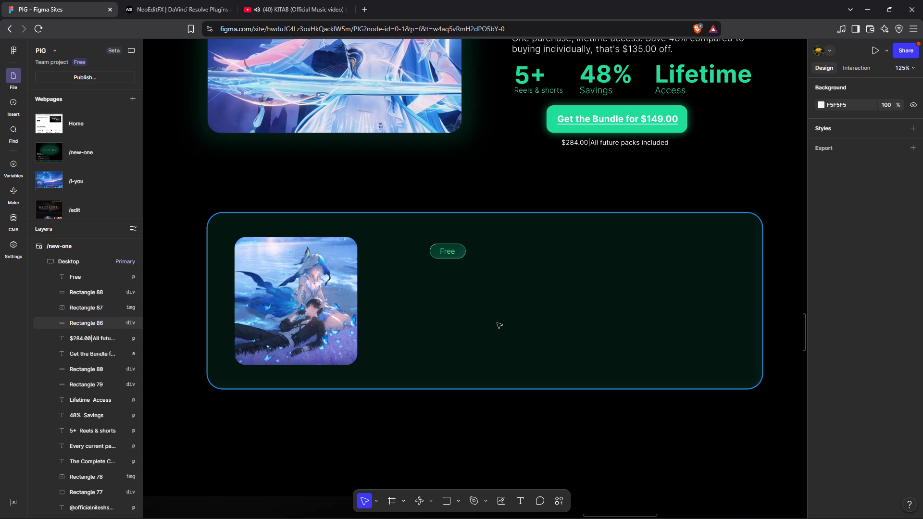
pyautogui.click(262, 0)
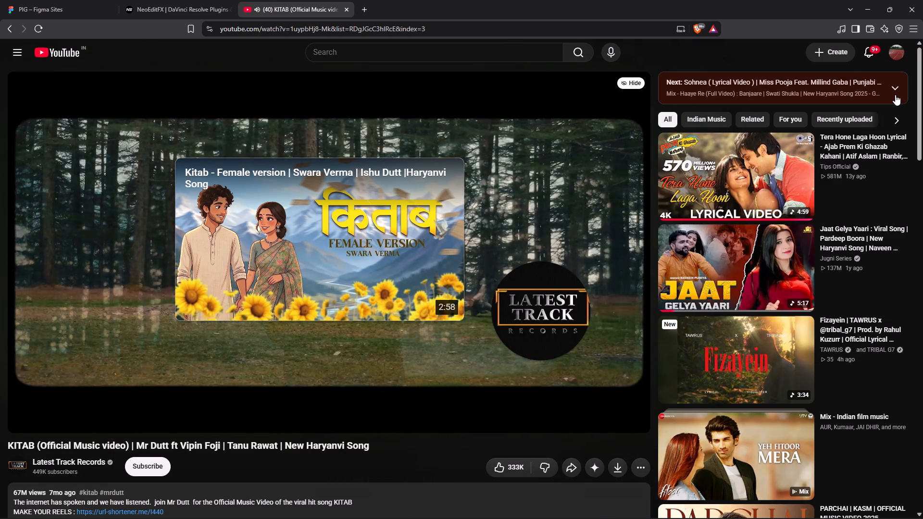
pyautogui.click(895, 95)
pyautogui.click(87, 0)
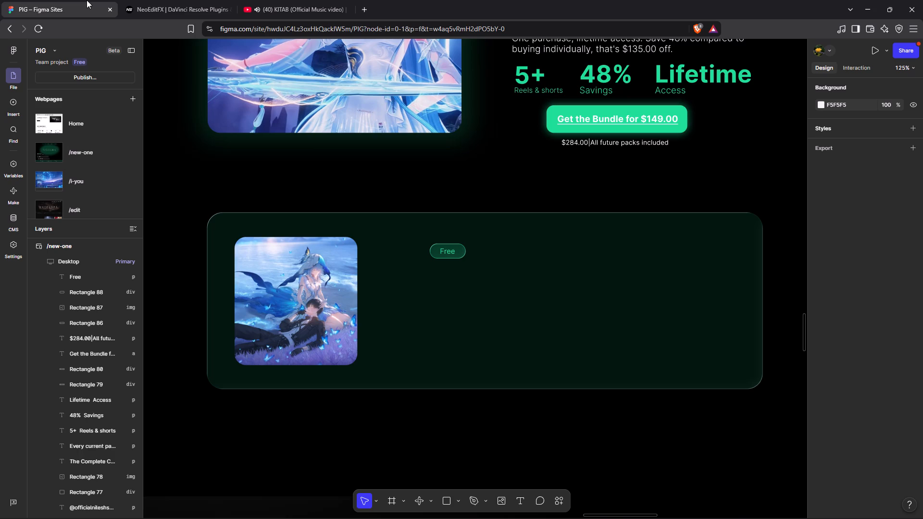
# Copy the heading "Not sure yet? Start free." from the NeoEditFX starter pack card and add it as text below the Free badge in Figma Sites.
pyautogui.click(203, 0)
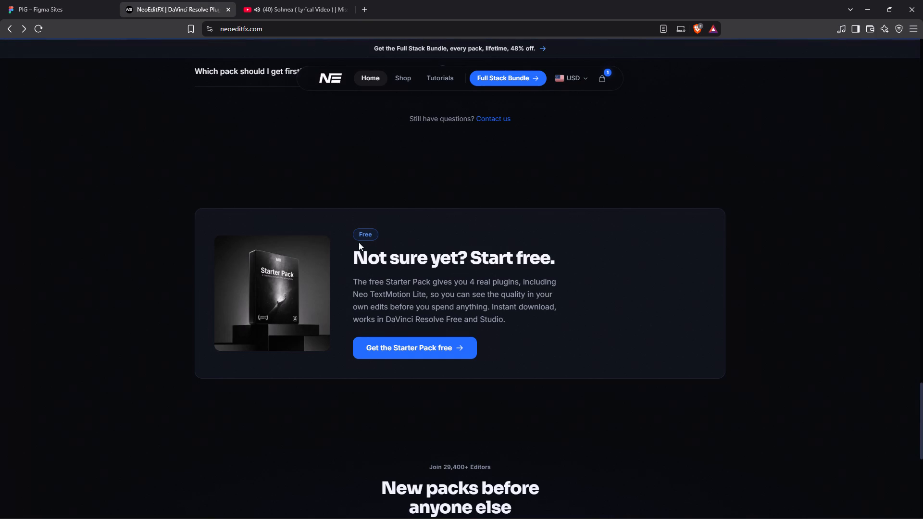
pyautogui.hscroll(2, 386, 241)
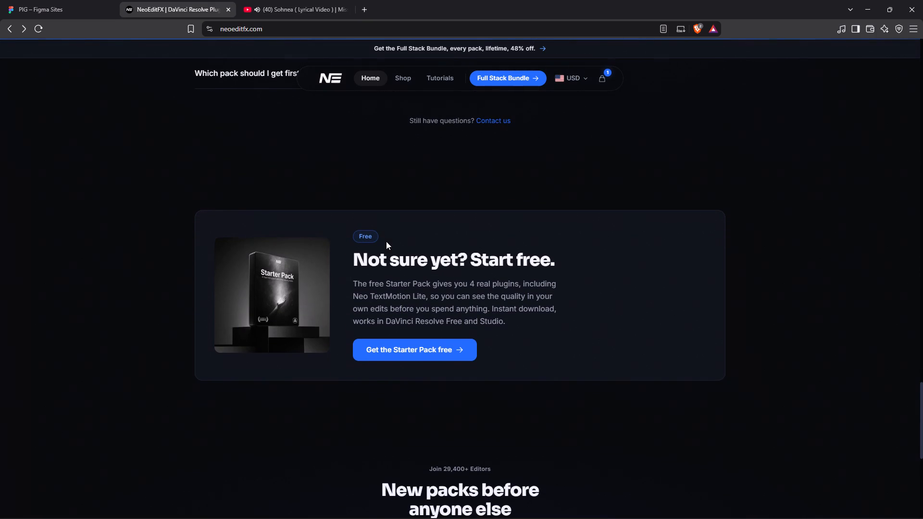
pyautogui.moveTo(349, 257); pyautogui.dragTo(586, 276)
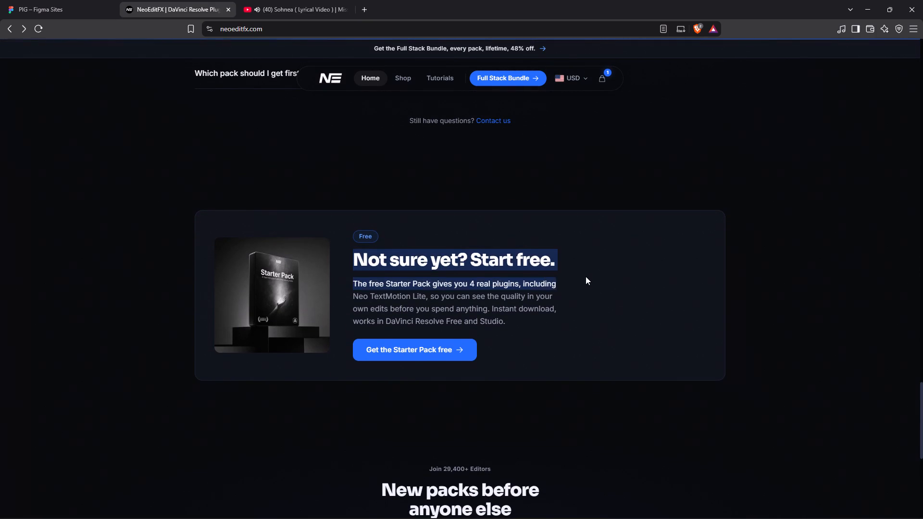
pyautogui.moveTo(586, 276); pyautogui.dragTo(571, 265)
pyautogui.hotkey('ctrl', 'c')
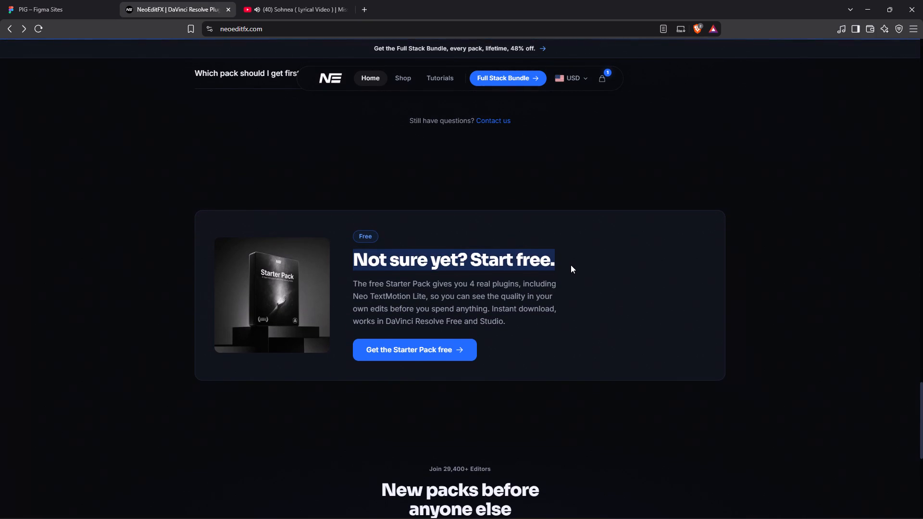
pyautogui.click(46, 0)
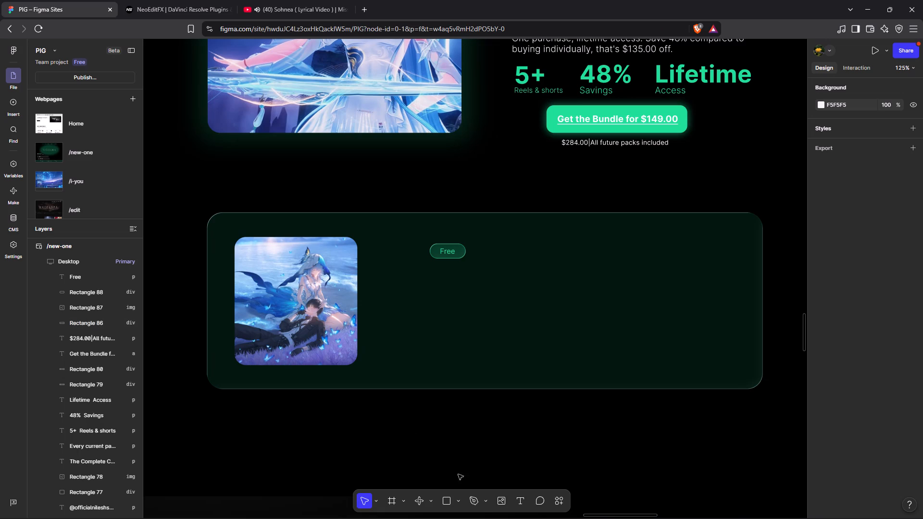
pyautogui.click(449, 499)
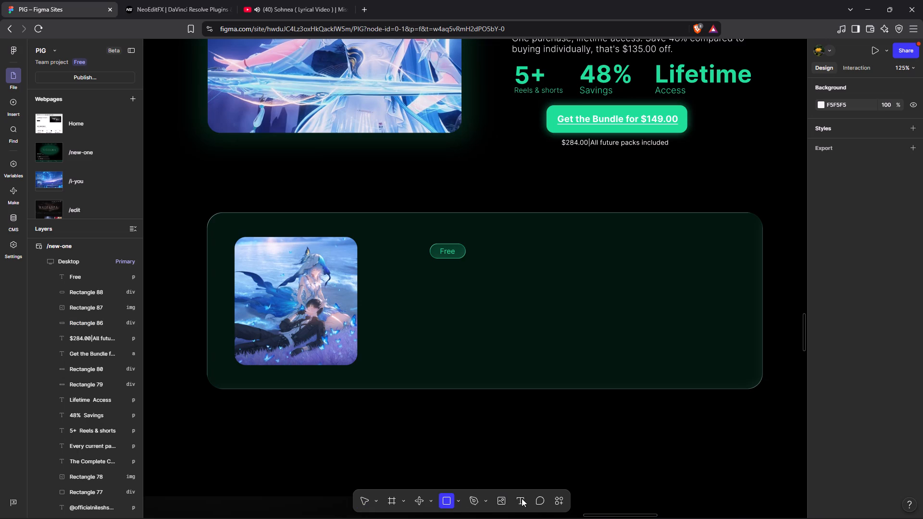
pyautogui.click(522, 498)
pyautogui.click(421, 283)
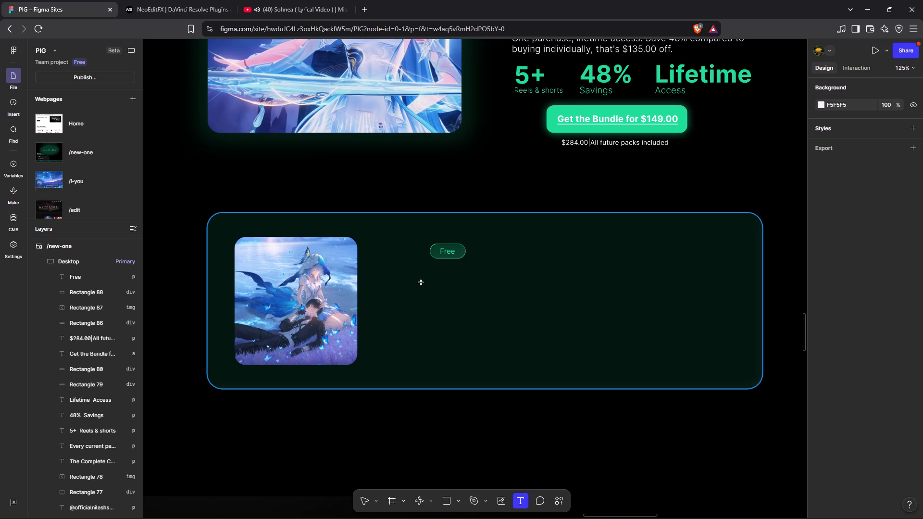
pyautogui.hotkey('ctrl', 'v')
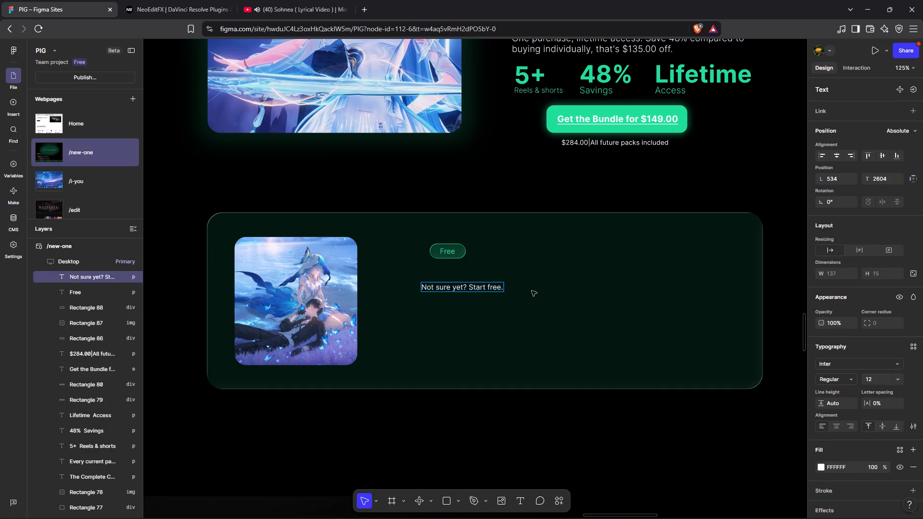
pyautogui.click(549, 308)
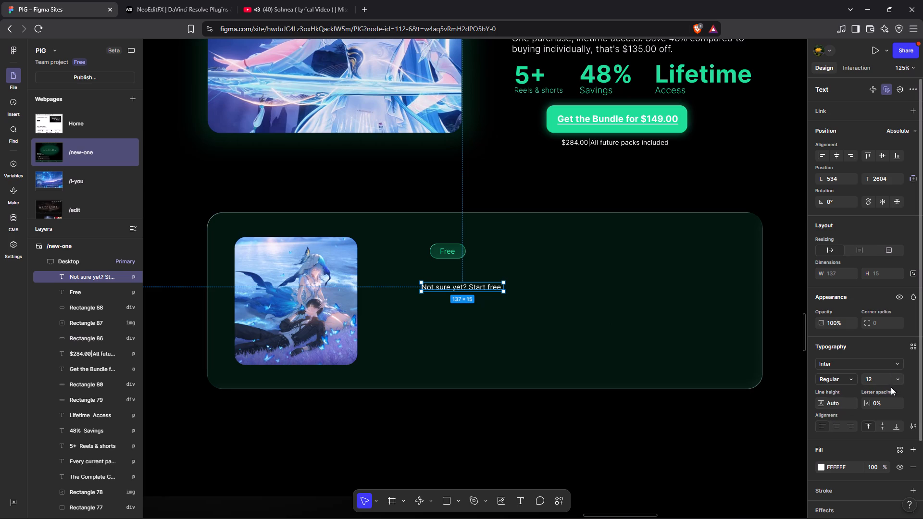
# Set the heading "Not sure yet? Start free." to Extra Bold at size 32.
pyautogui.click(900, 362)
pyautogui.click(900, 362)
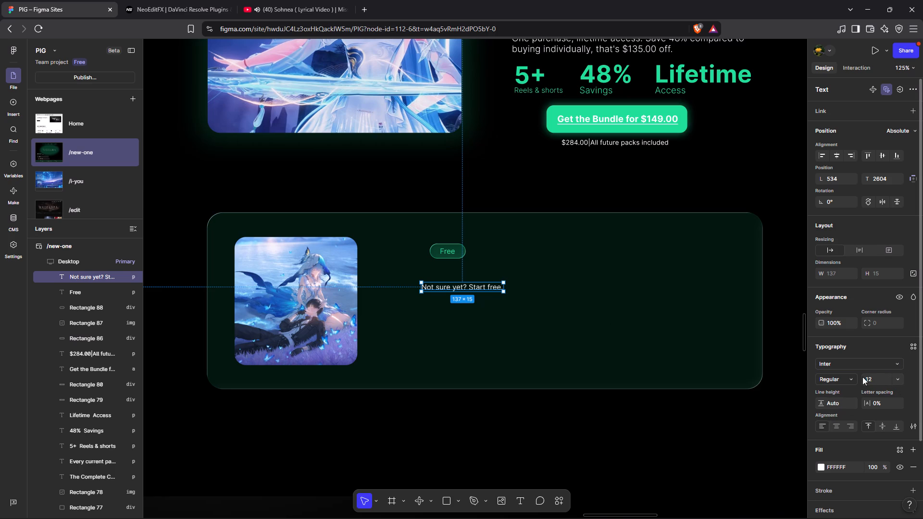
pyautogui.click(851, 381)
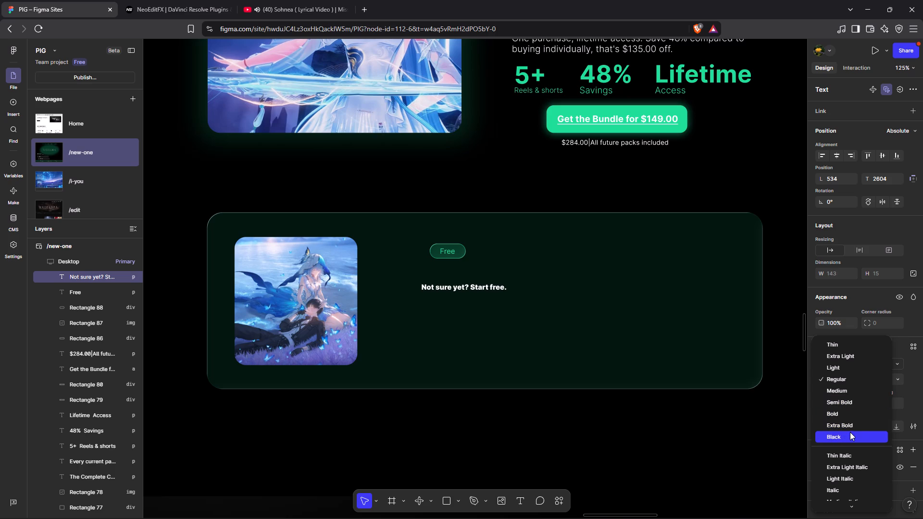
pyautogui.click(848, 427)
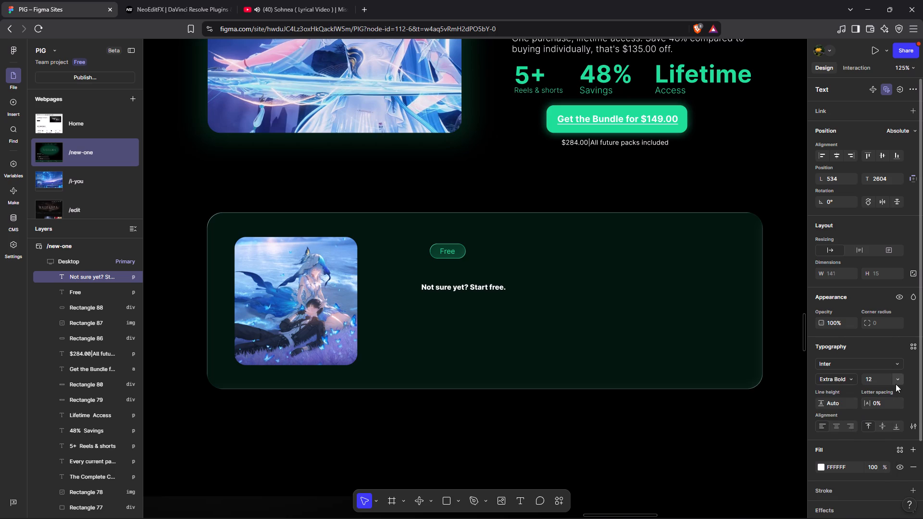
pyautogui.moveTo(895, 380); pyautogui.dragTo(884, 409)
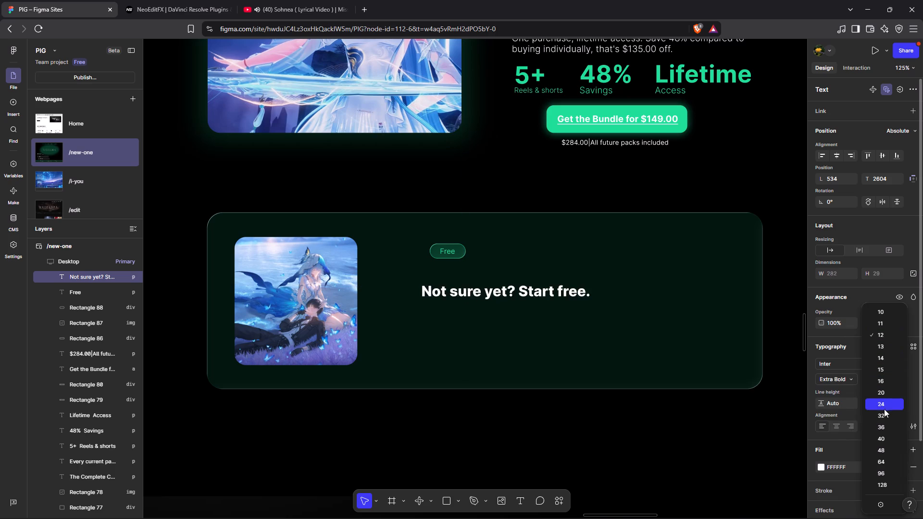
pyautogui.moveTo(884, 409); pyautogui.dragTo(888, 418)
# Compare with the NeoEditFX card and move the heading just below the Free badge, aligned with the badge's left edge.
pyautogui.moveTo(609, 299); pyautogui.dragTo(609, 297)
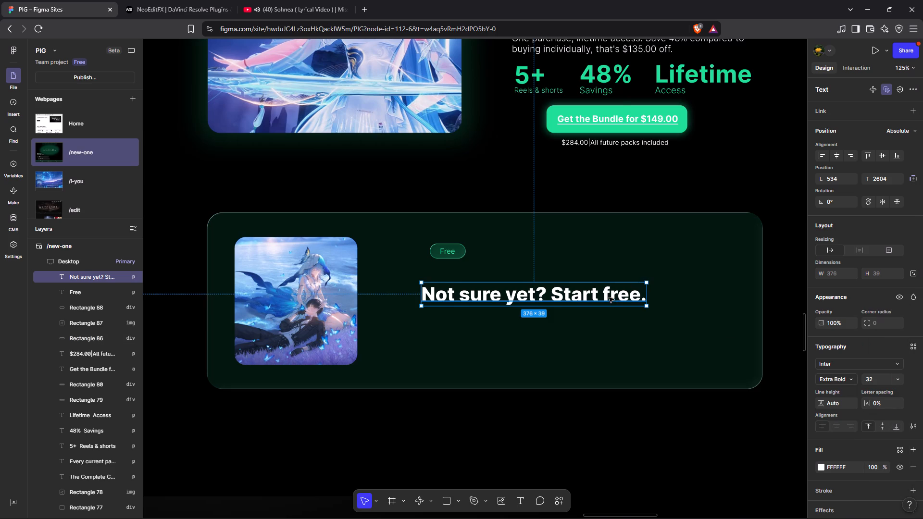
pyautogui.moveTo(609, 297); pyautogui.dragTo(600, 284)
pyautogui.click(193, 0)
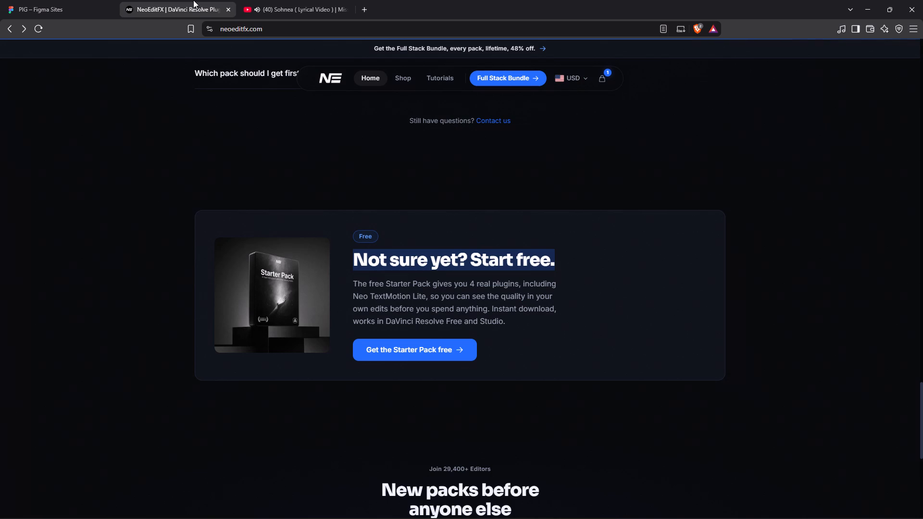
pyautogui.click(80, 0)
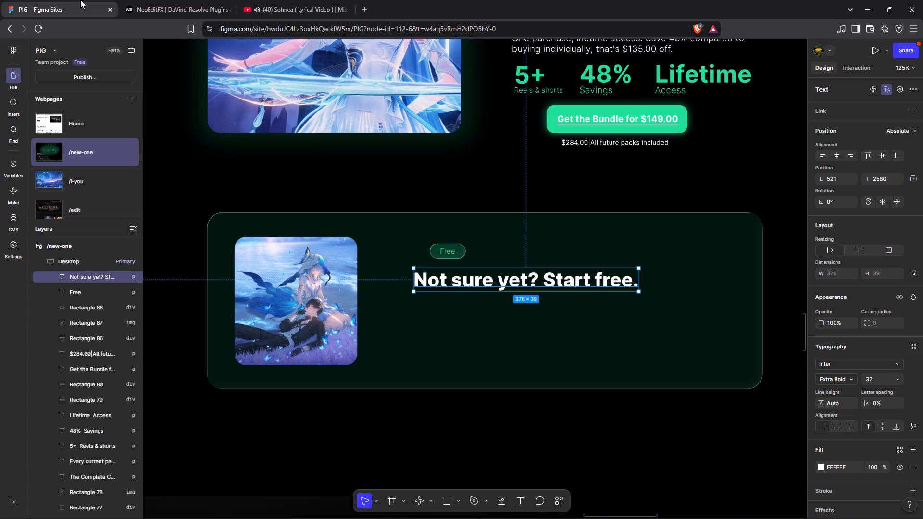
pyautogui.moveTo(472, 279); pyautogui.dragTo(489, 280)
pyautogui.click(586, 200)
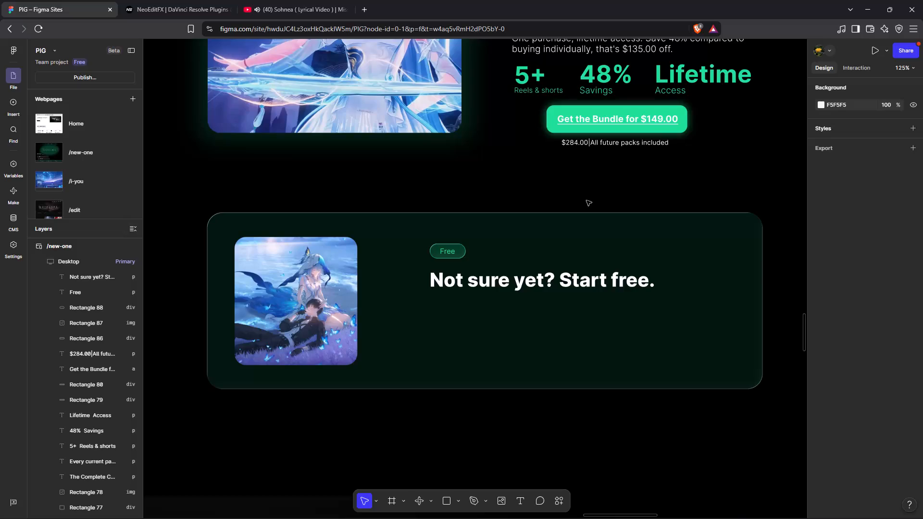
# Copy the description paragraph from the NeoEditFX starter pack card and add it as text below the heading in Figma Sites.
pyautogui.click(161, 0)
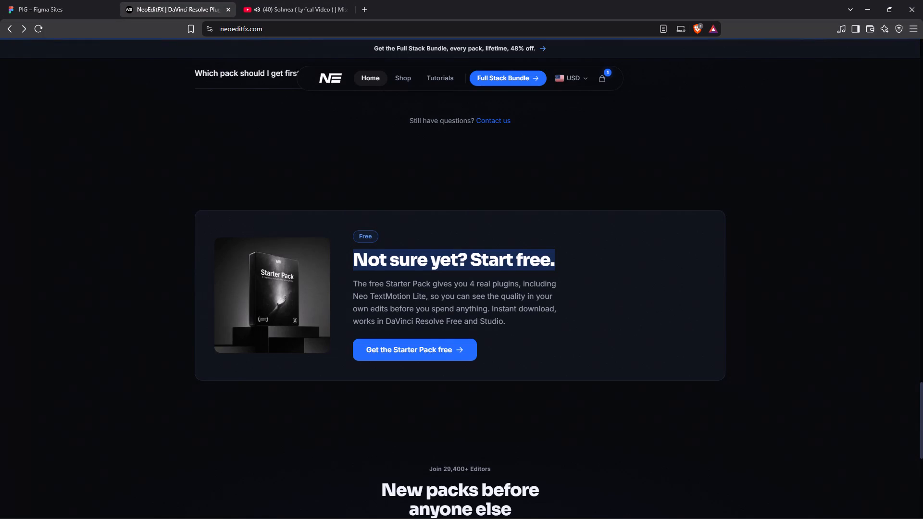
pyautogui.moveTo(517, 322); pyautogui.dragTo(352, 281)
pyautogui.hotkey('ctrl', 'c')
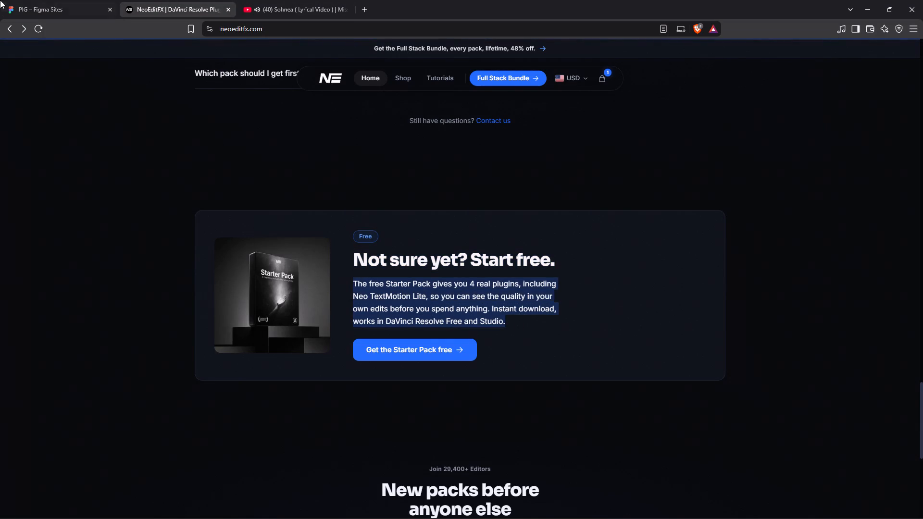
pyautogui.click(0, 0)
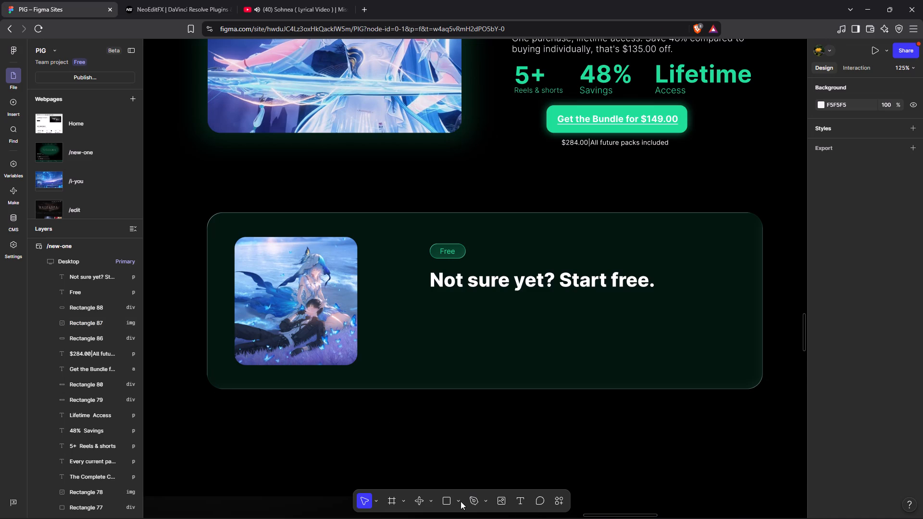
pyautogui.click(520, 501)
pyautogui.click(500, 322)
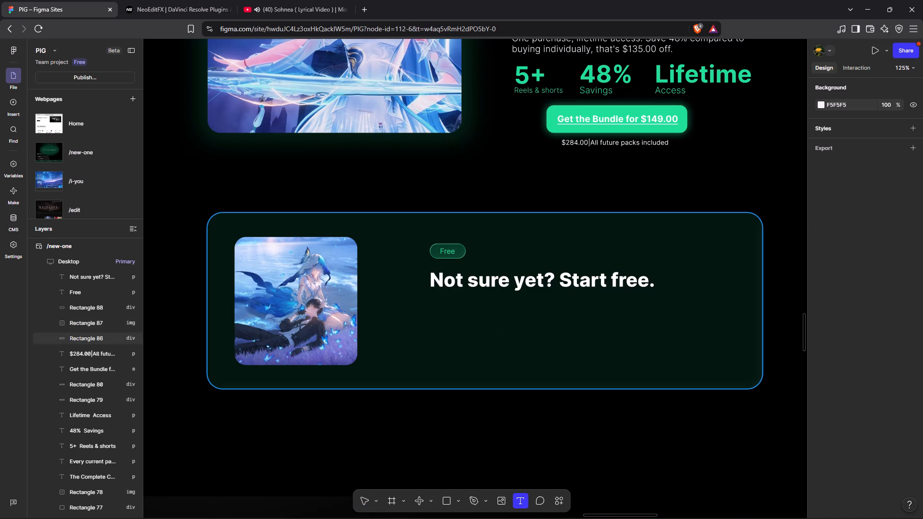
pyautogui.hotkey('ctrl', 'v')
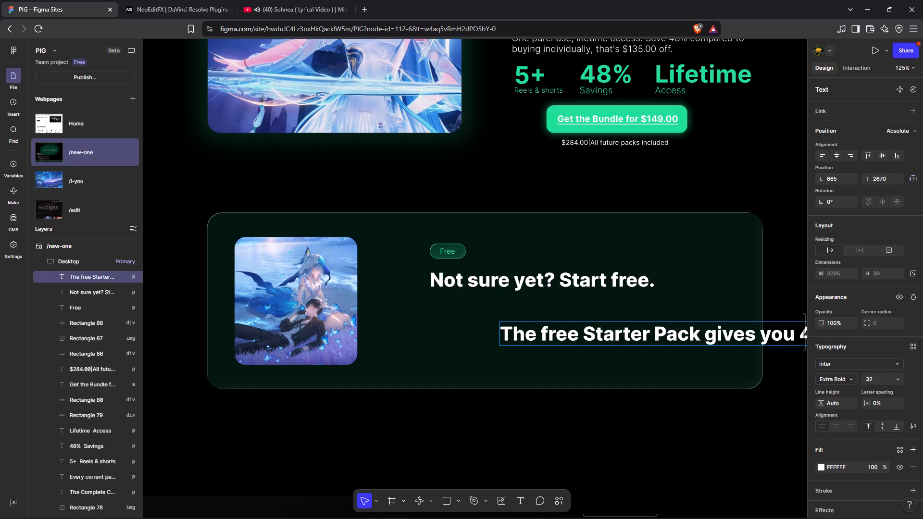
pyautogui.click(591, 342)
pyautogui.click(662, 420)
# Narrow the paragraph's text box to about 548 wide so the description wraps onto several lines.
pyautogui.hscroll(-8, 662, 420)
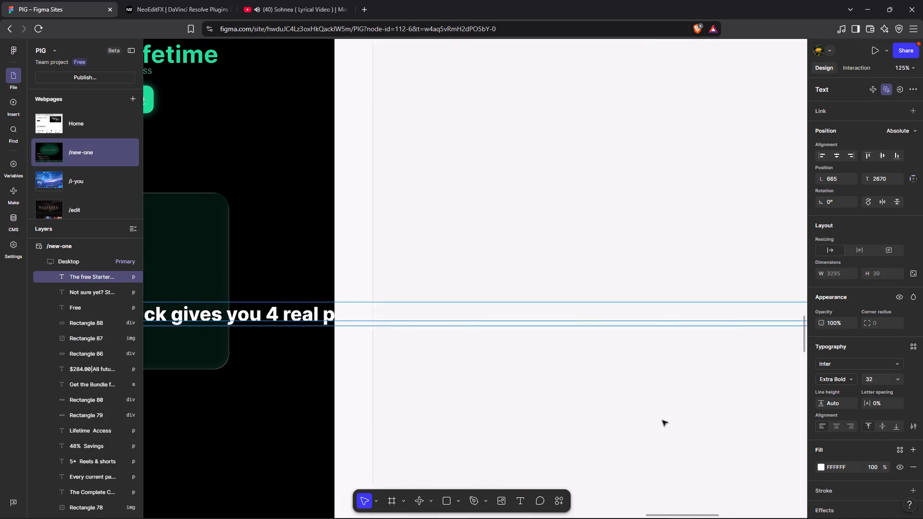
pyautogui.hscroll(-11, 662, 420)
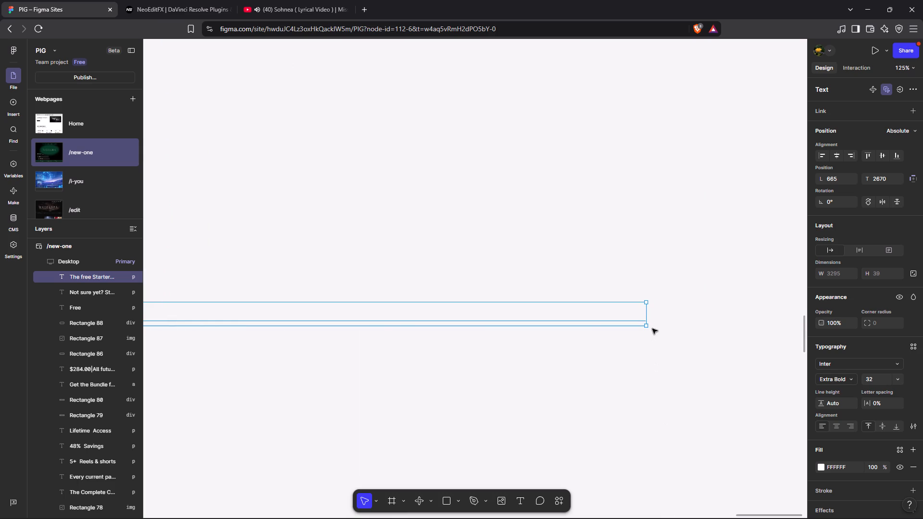
pyautogui.moveTo(644, 314); pyautogui.dragTo(361, 331)
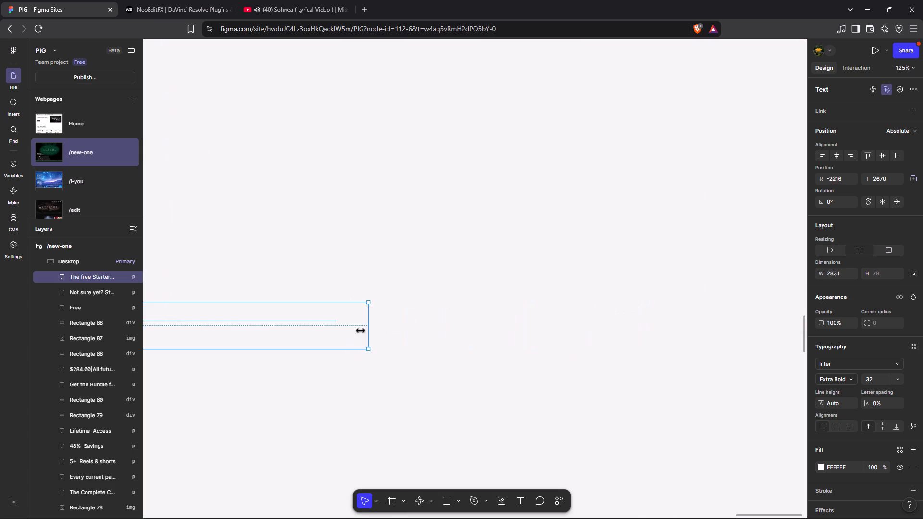
pyautogui.moveTo(361, 331); pyautogui.dragTo(197, 330)
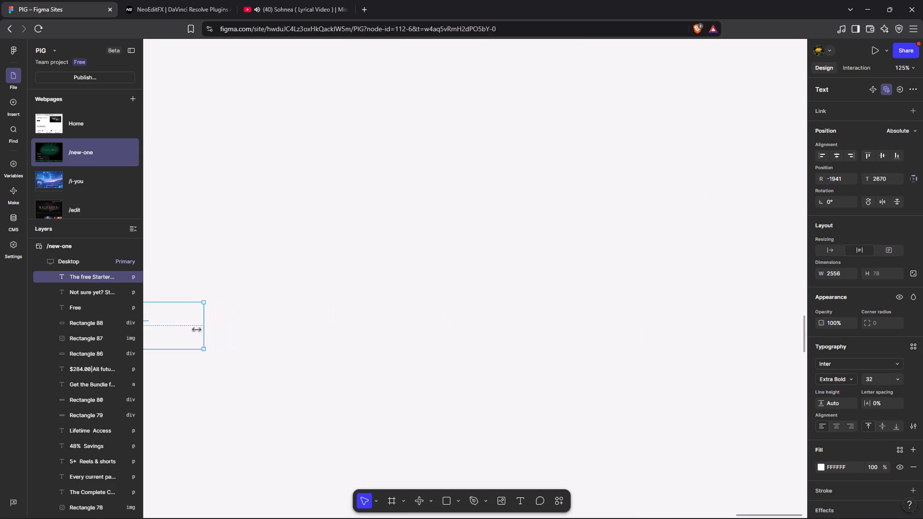
pyautogui.moveTo(197, 330); pyautogui.dragTo(37, 330)
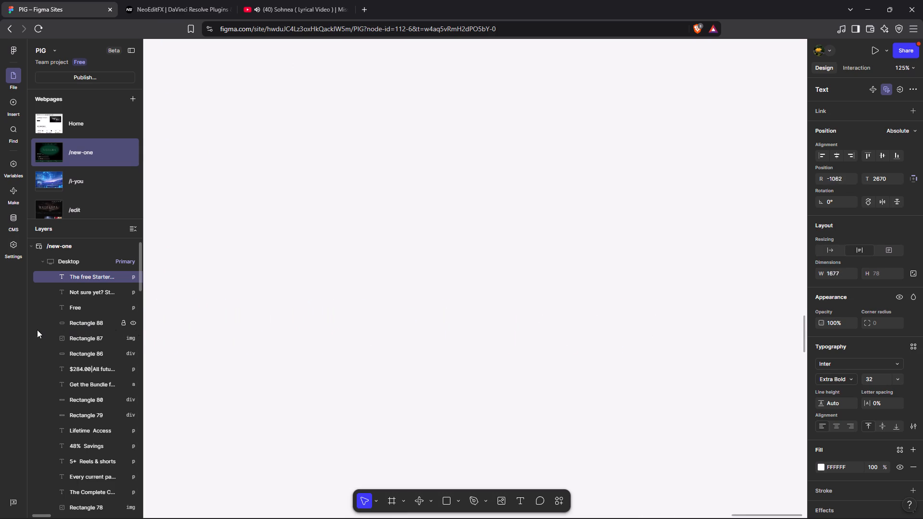
pyautogui.moveTo(37, 330); pyautogui.dragTo(0, 330)
pyautogui.hscroll(5, 253, 313)
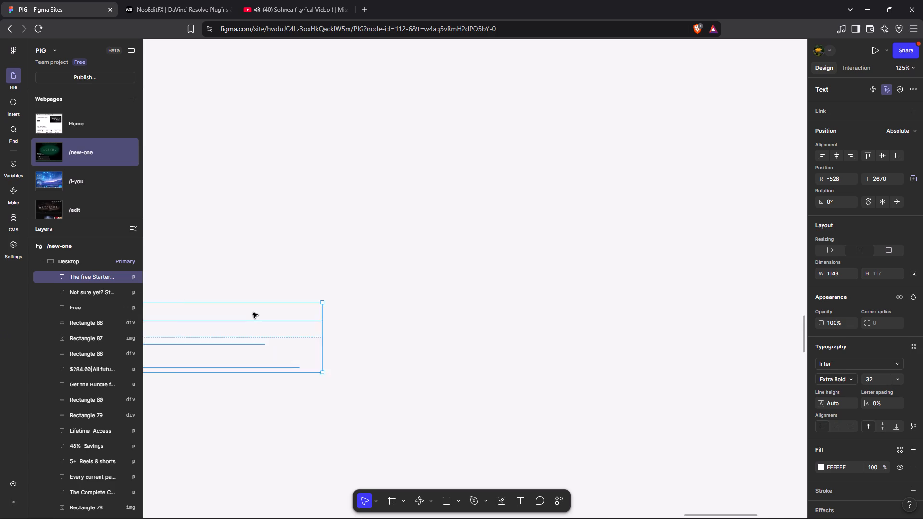
pyautogui.hscroll(4, 253, 313)
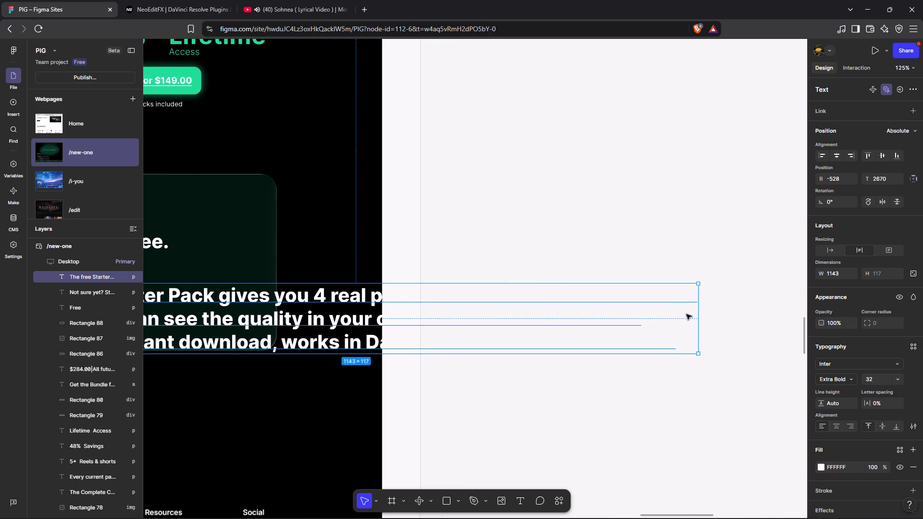
pyautogui.moveTo(698, 318); pyautogui.dragTo(136, 340)
pyautogui.hscroll(1, 136, 340)
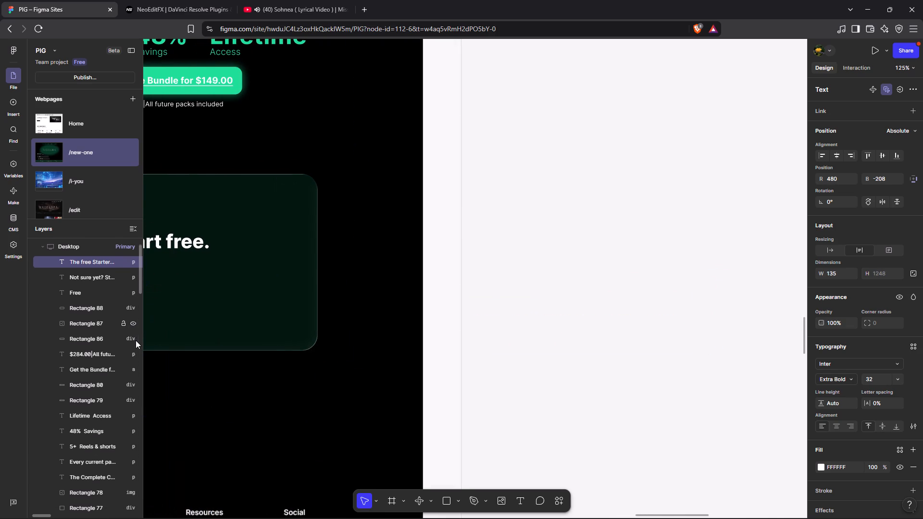
pyautogui.hscroll(2, 136, 340)
pyautogui.hscroll(5, 275, 350)
pyautogui.scroll(-1, 275, 350)
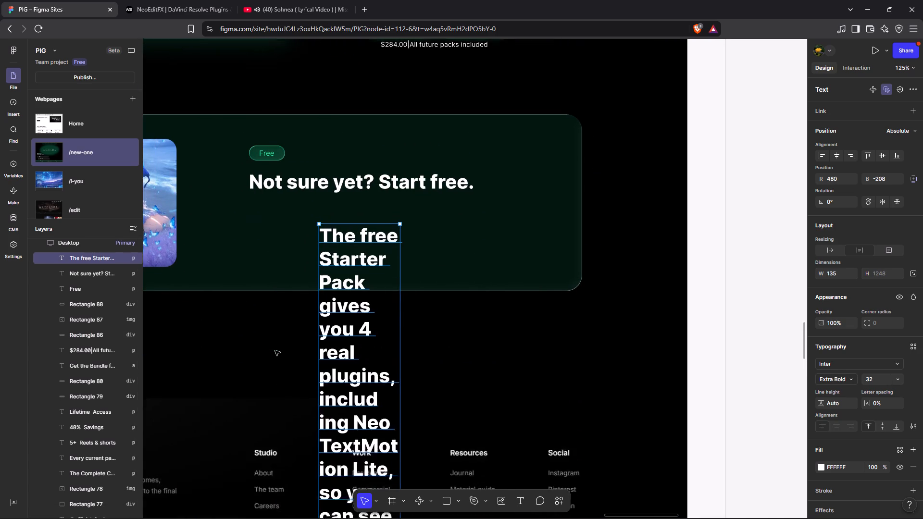
pyautogui.scroll(-1, 275, 350)
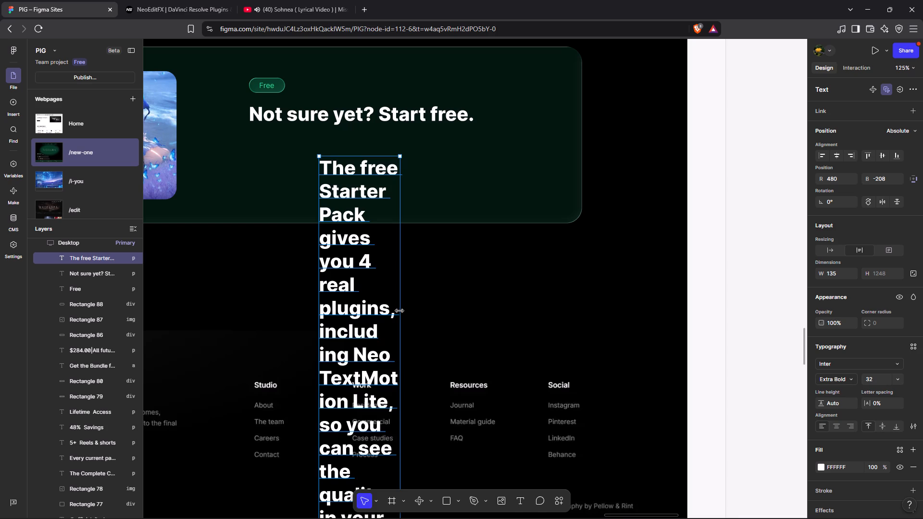
pyautogui.moveTo(399, 311); pyautogui.dragTo(641, 271)
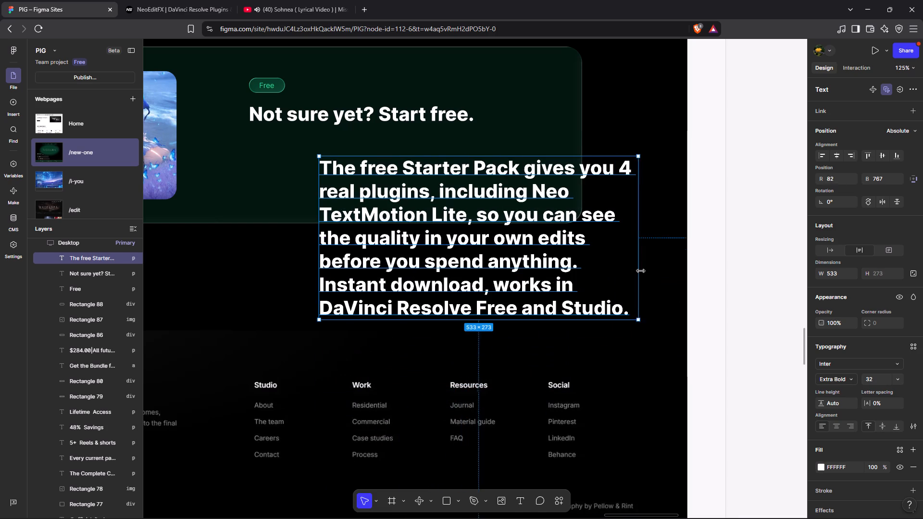
pyautogui.moveTo(641, 271); pyautogui.dragTo(647, 271)
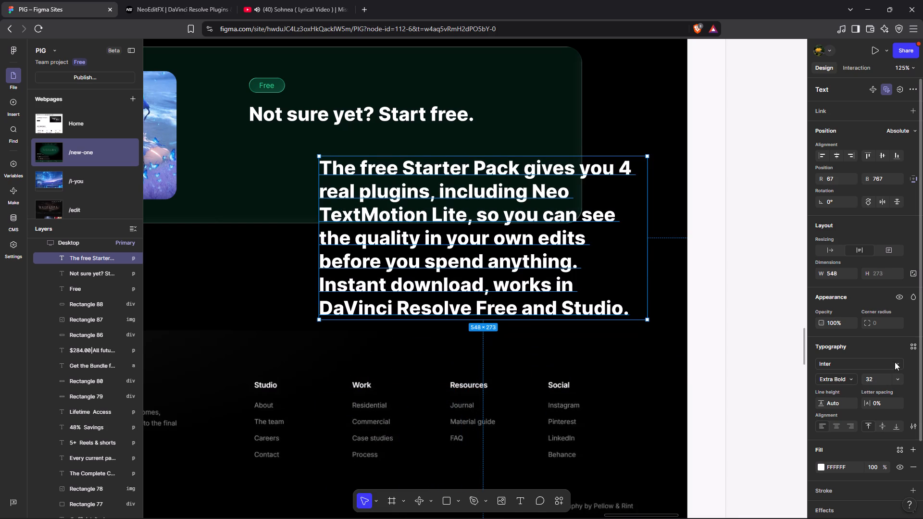
# Set the description paragraph to Light weight at size 14.
pyautogui.click(897, 380)
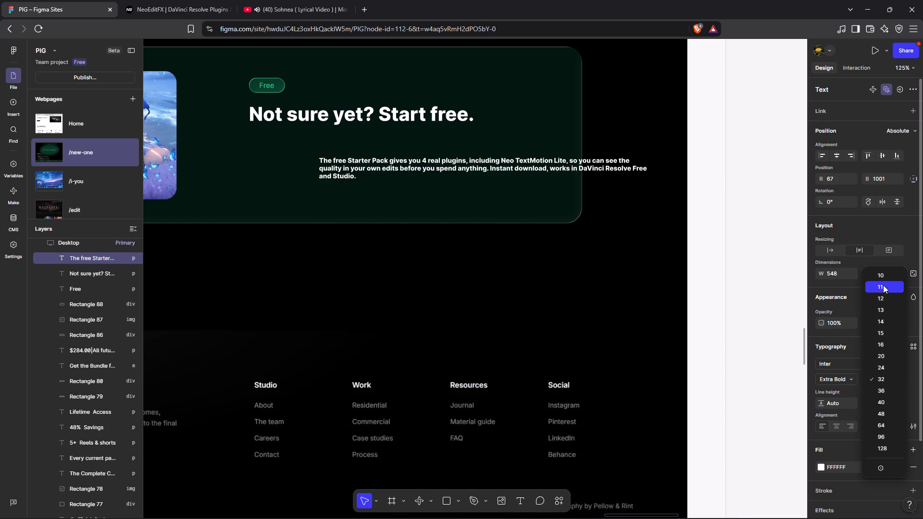
pyautogui.click(883, 315)
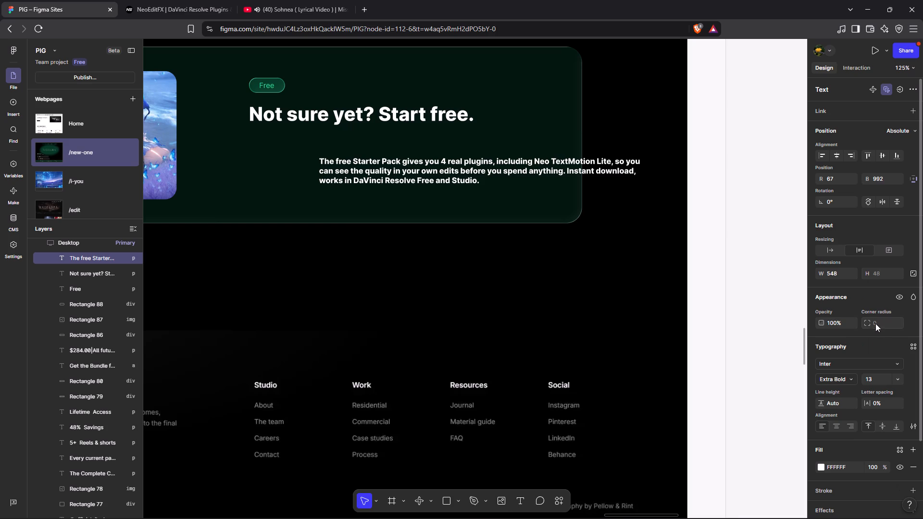
pyautogui.click(853, 380)
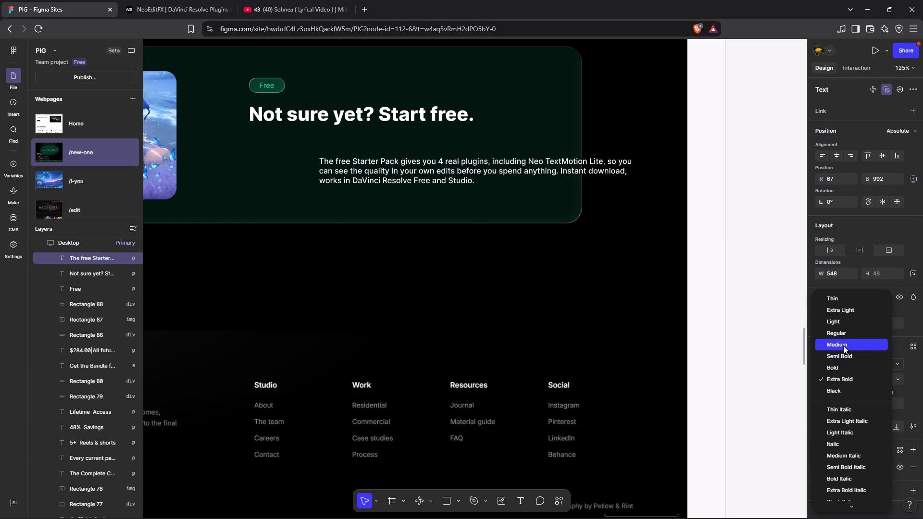
pyautogui.click(846, 318)
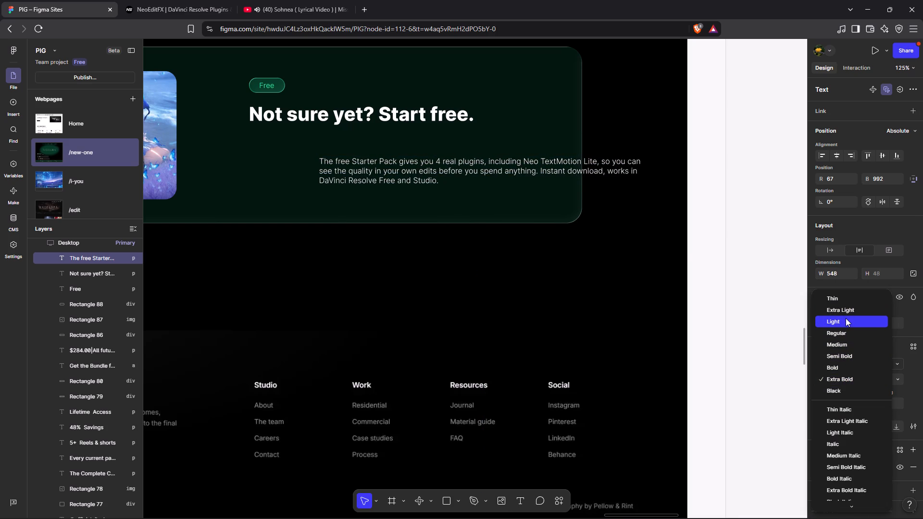
pyautogui.click(894, 379)
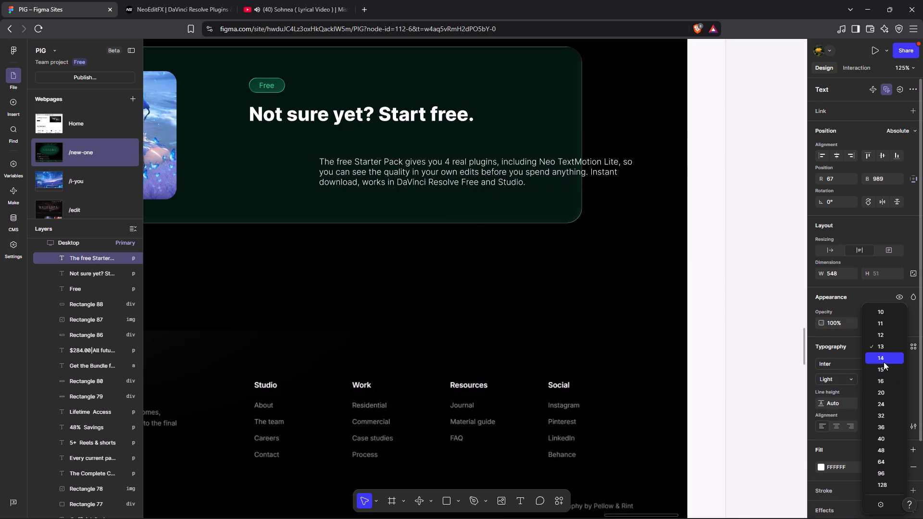
pyautogui.click(884, 362)
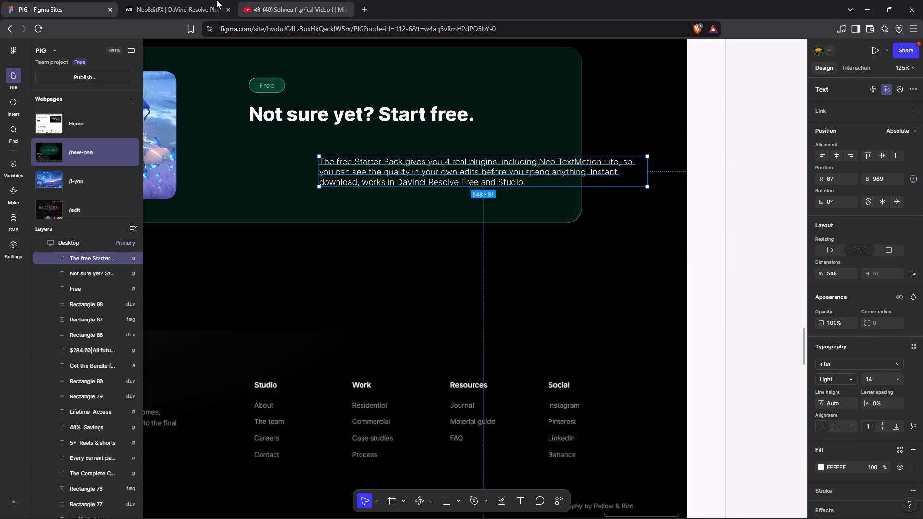
# Compare with the NeoEditFX card and narrow the paragraph's text box to about 370 wide, matching its line breaks.
pyautogui.click(202, 0)
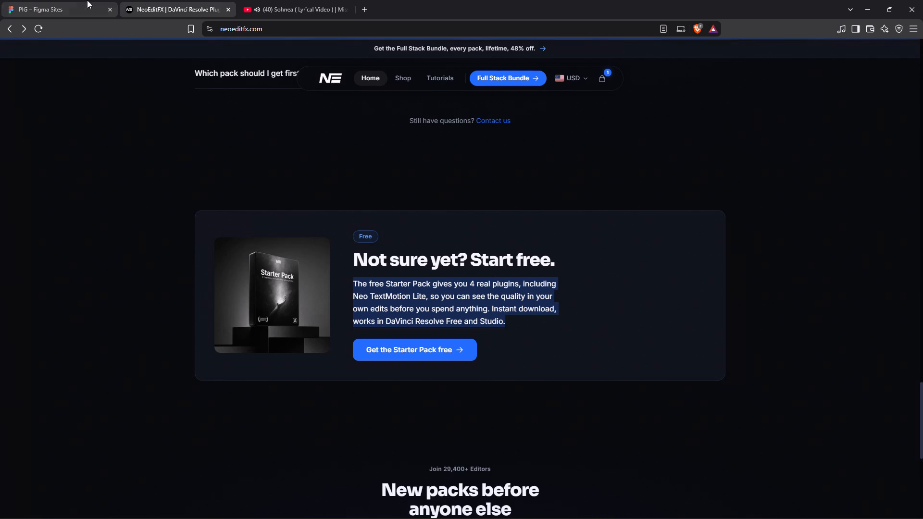
pyautogui.click(80, 0)
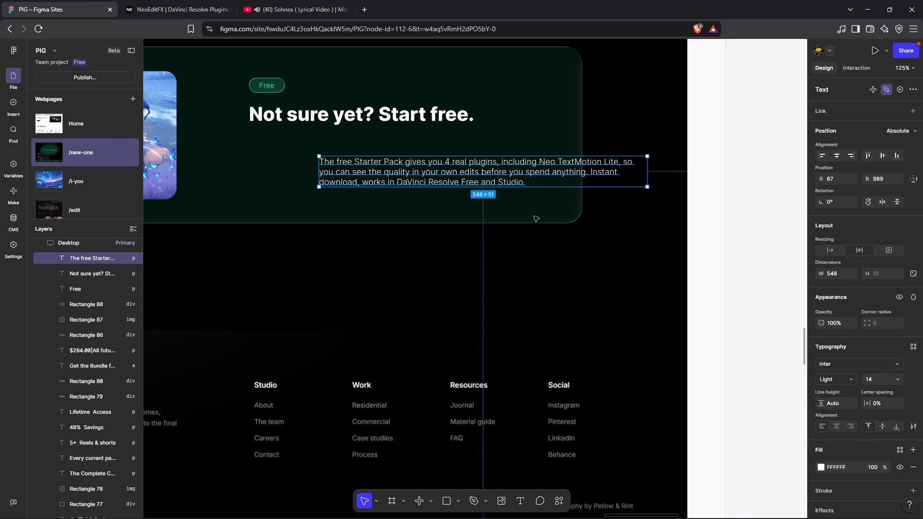
pyautogui.moveTo(649, 176); pyautogui.dragTo(568, 183)
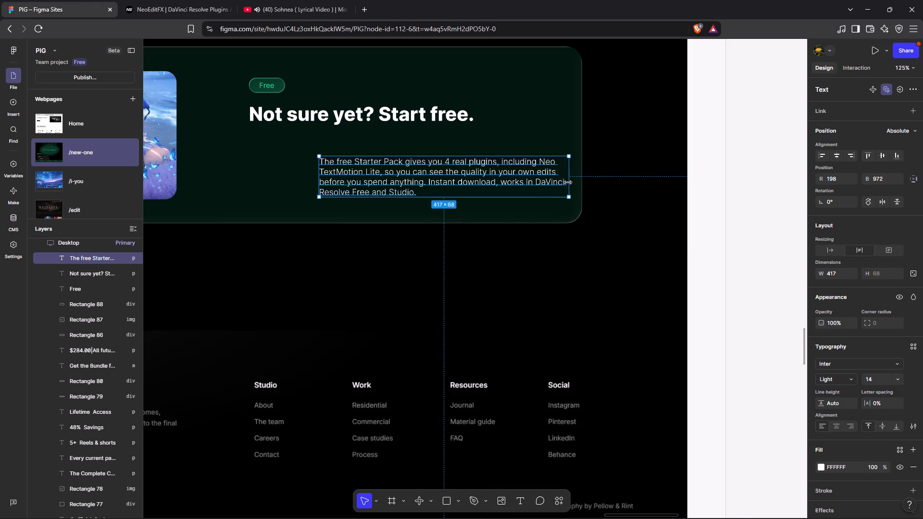
pyautogui.moveTo(568, 183); pyautogui.dragTo(541, 177)
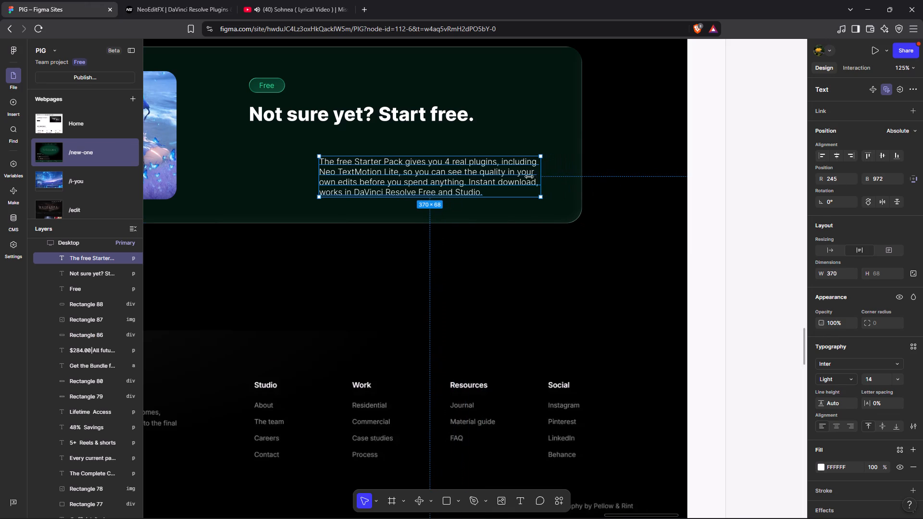
# Move the paragraph close beneath the heading "Not sure yet? Start free.", aligned with its left edge, and deselect it.
pyautogui.moveTo(451, 176); pyautogui.dragTo(382, 152)
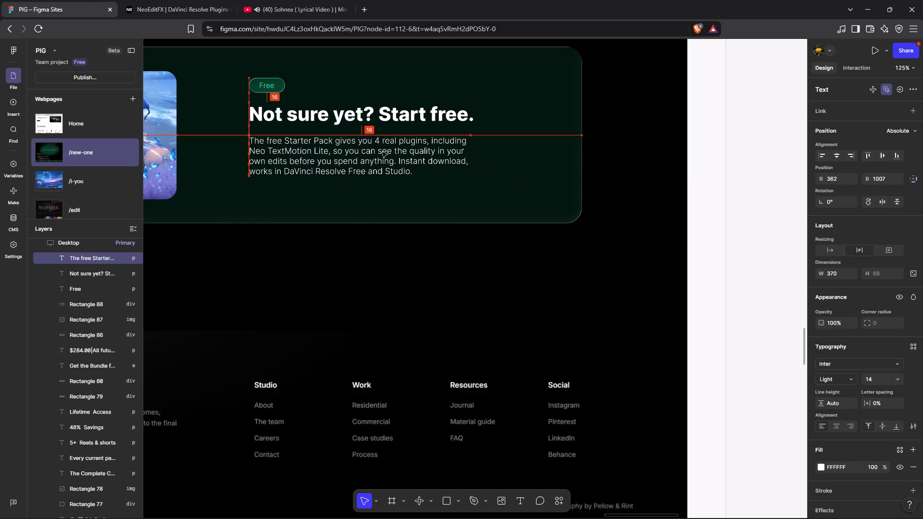
pyautogui.moveTo(382, 152); pyautogui.dragTo(382, 152)
pyautogui.click(776, 163)
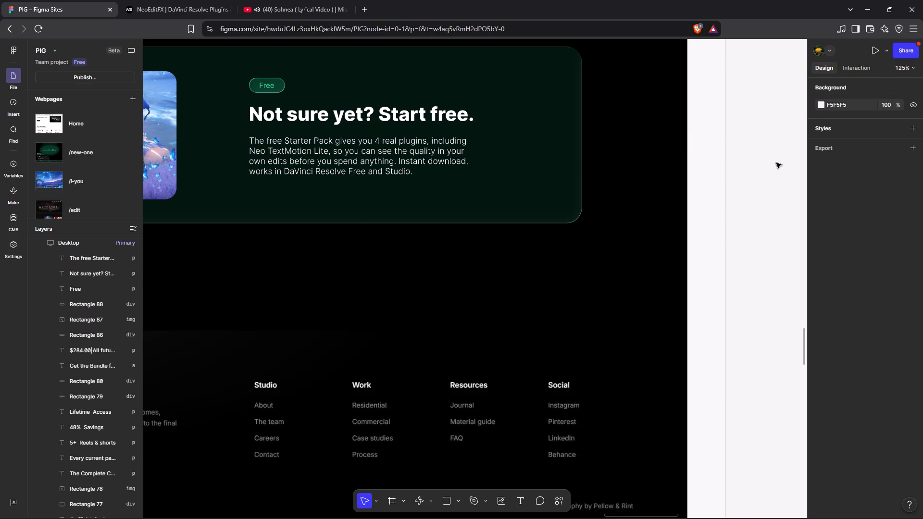
pyautogui.click(331, 156)
pyautogui.moveTo(331, 156); pyautogui.dragTo(331, 155)
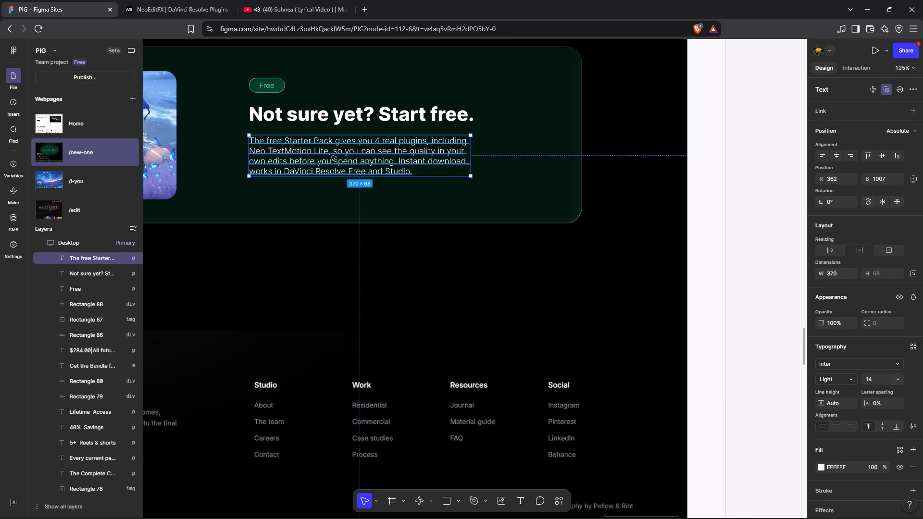
pyautogui.moveTo(331, 155); pyautogui.dragTo(331, 151)
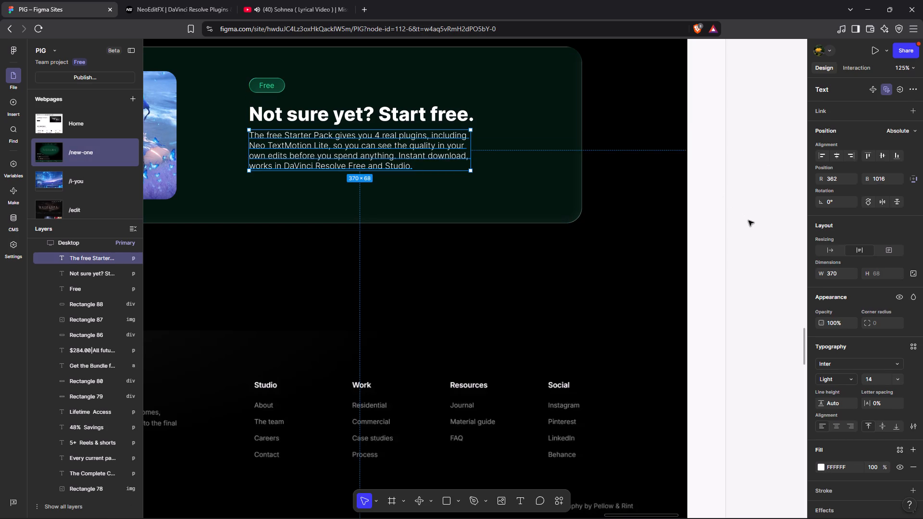
pyautogui.click(748, 221)
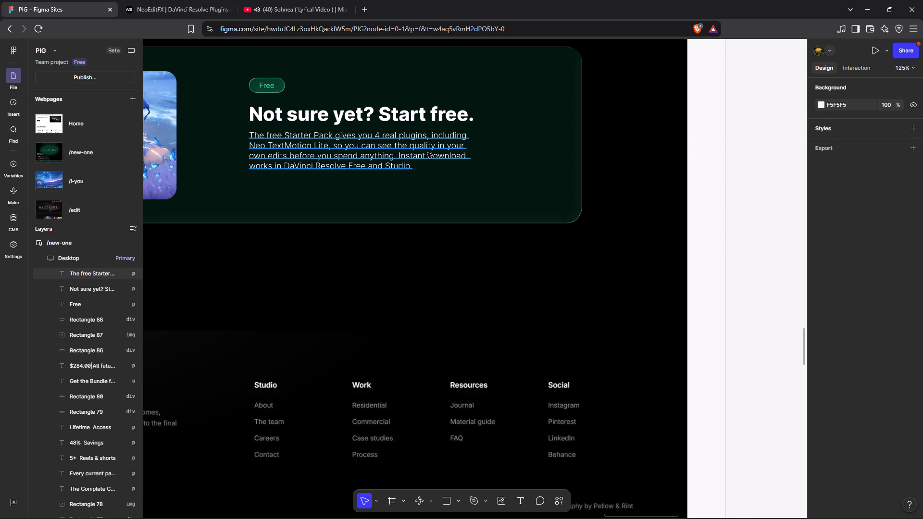
# Using the NeoEditFX card as colour reference, set the description paragraph's fill to light grey DDDDDD at 55% opacity and deselect it.
pyautogui.click(427, 153)
pyautogui.click(145, 0)
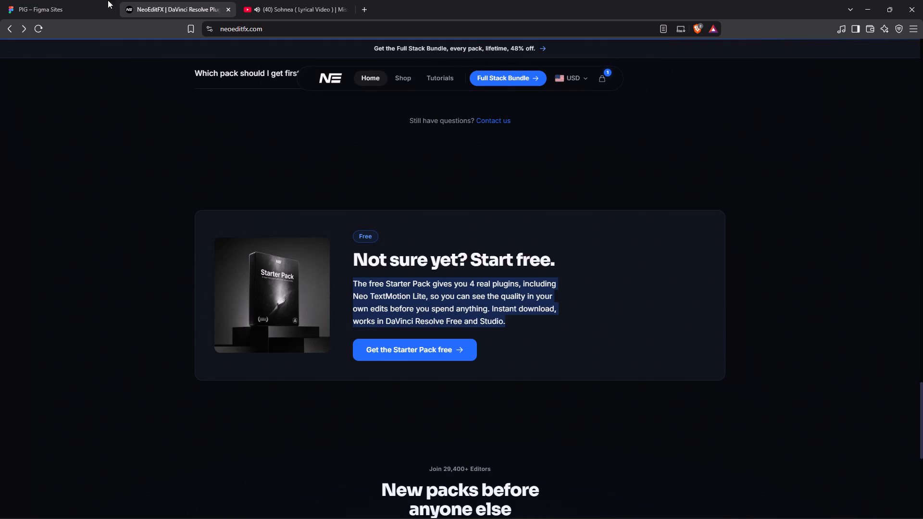
pyautogui.click(59, 0)
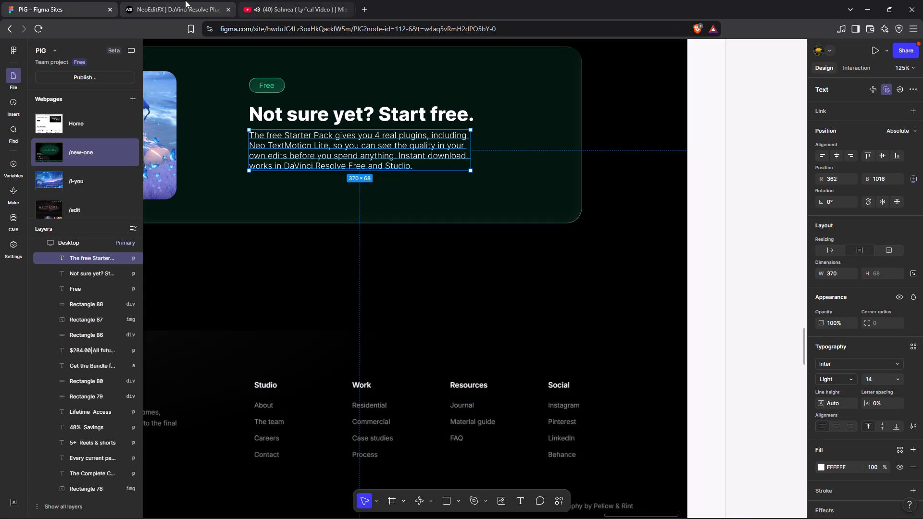
pyautogui.click(185, 0)
pyautogui.click(316, 207)
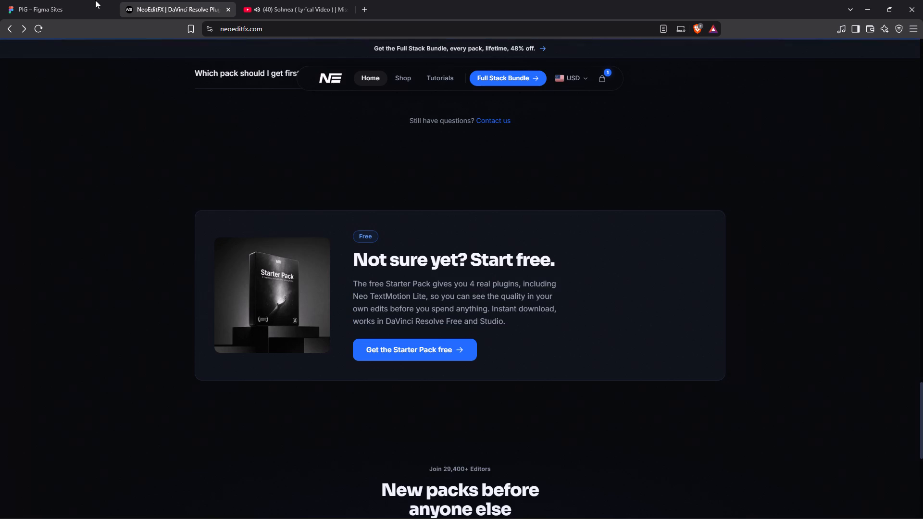
pyautogui.click(58, 0)
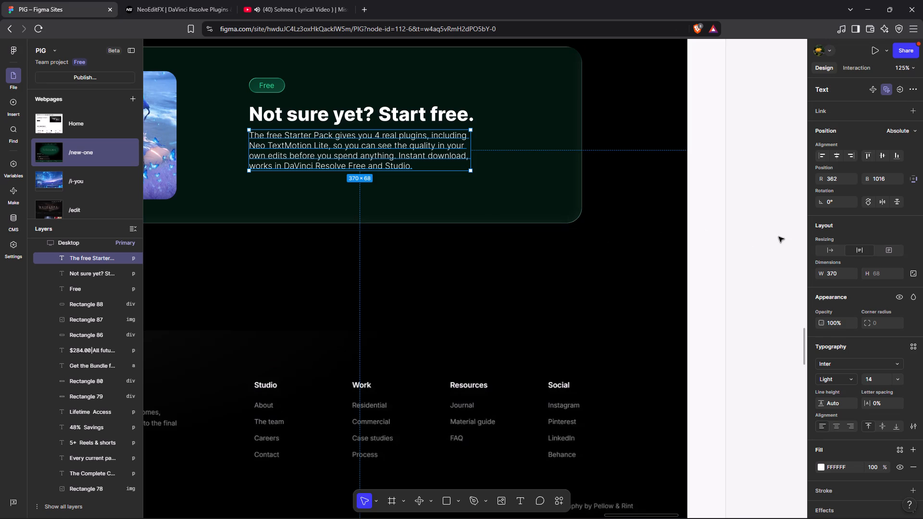
pyautogui.click(779, 237)
pyautogui.click(363, 136)
pyautogui.click(823, 469)
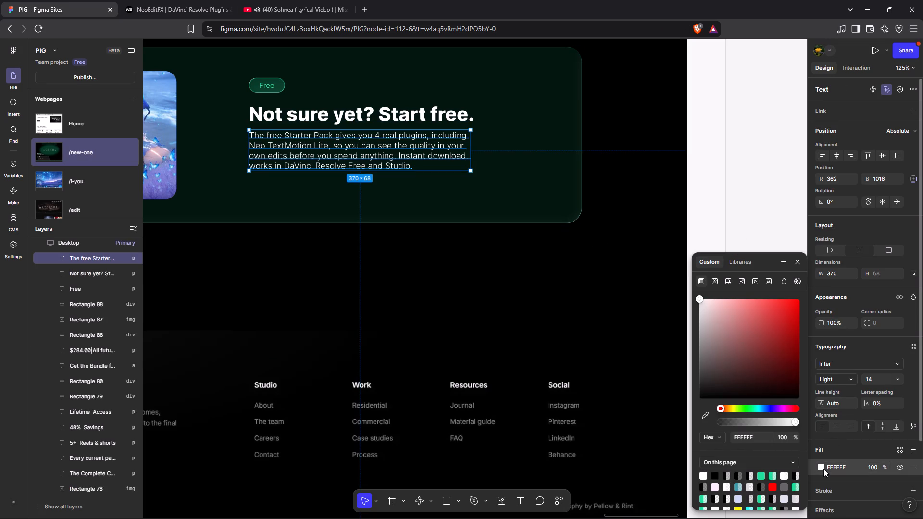
pyautogui.click(771, 473)
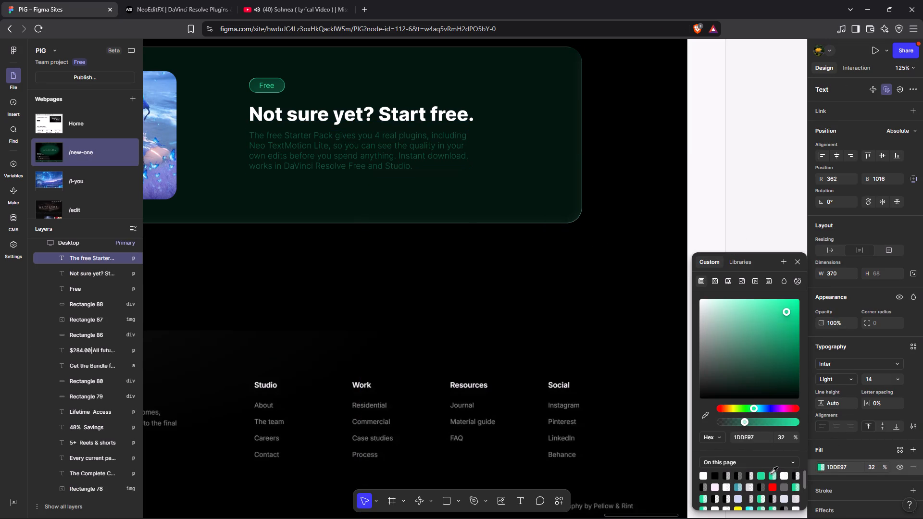
pyautogui.click(763, 474)
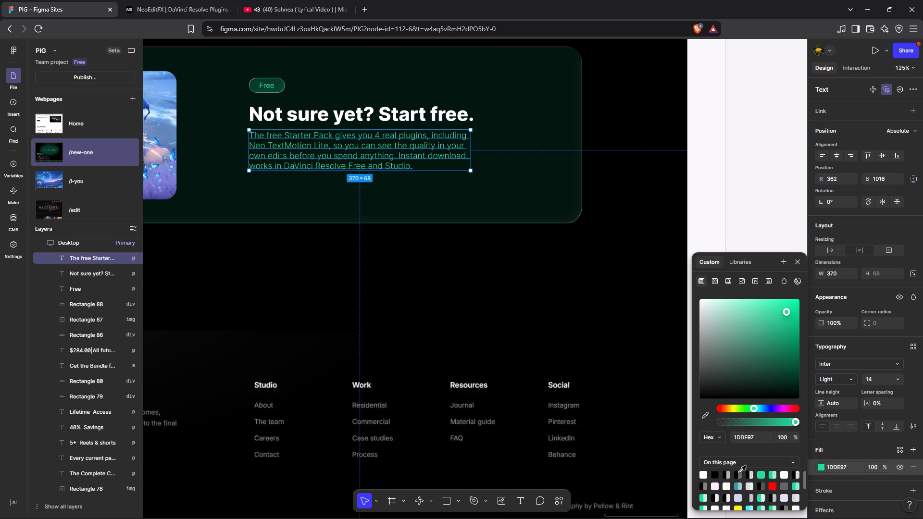
pyautogui.click(739, 472)
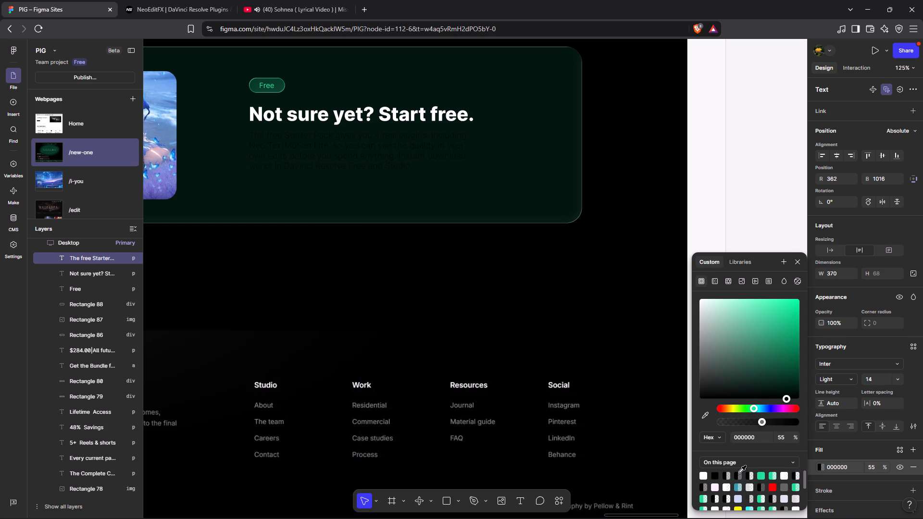
pyautogui.click(714, 342)
pyautogui.moveTo(714, 342); pyautogui.dragTo(707, 332)
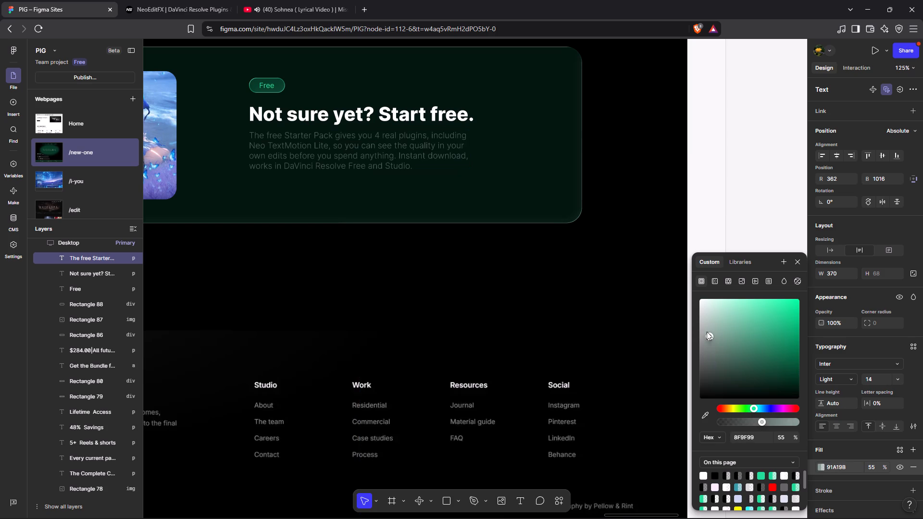
pyautogui.moveTo(707, 332); pyautogui.dragTo(690, 320)
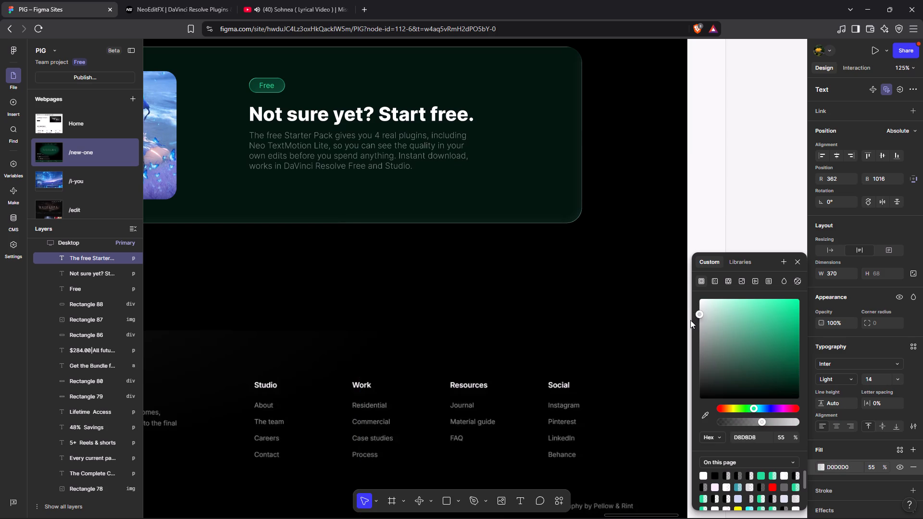
pyautogui.moveTo(690, 320); pyautogui.dragTo(687, 312)
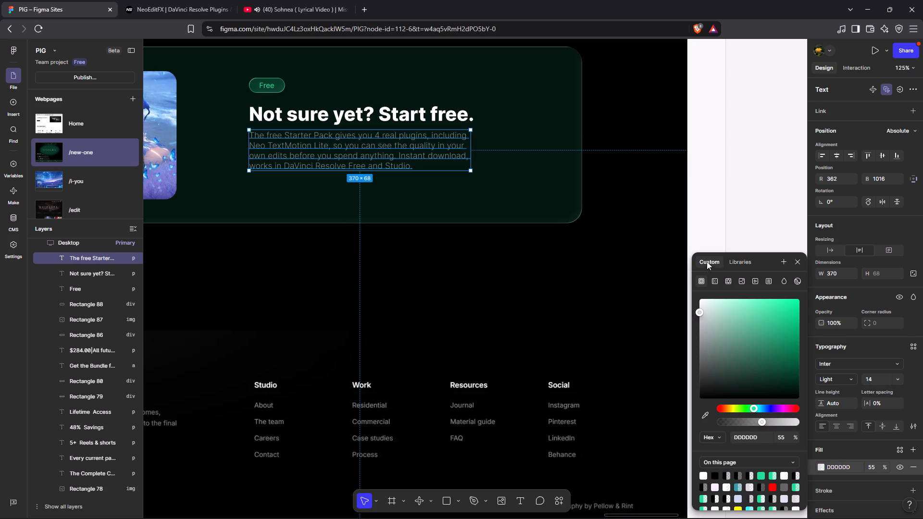
pyautogui.click(763, 208)
pyautogui.click(763, 208)
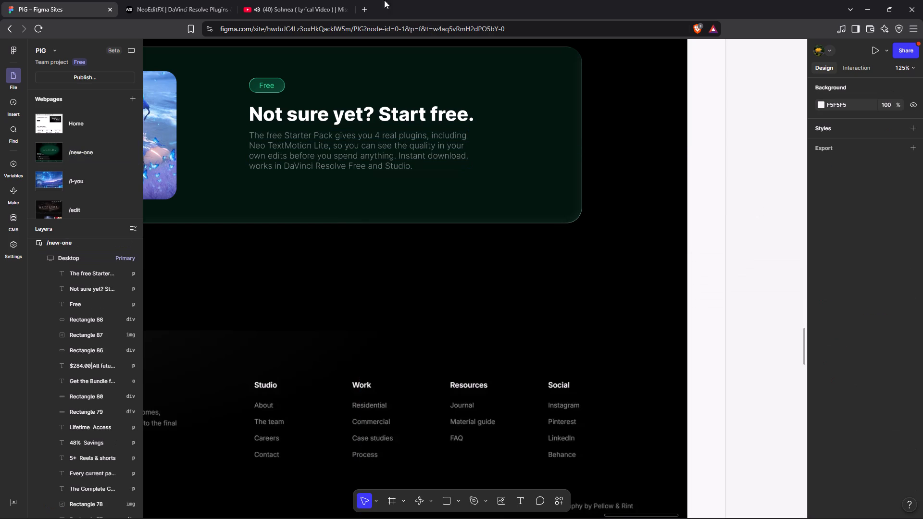
# Check the NeoEditFX card's button, try to copy its label "Get the Starter Pack free", and return to the Figma page.
pyautogui.click(170, 0)
pyautogui.click(34, 0)
pyautogui.click(152, 0)
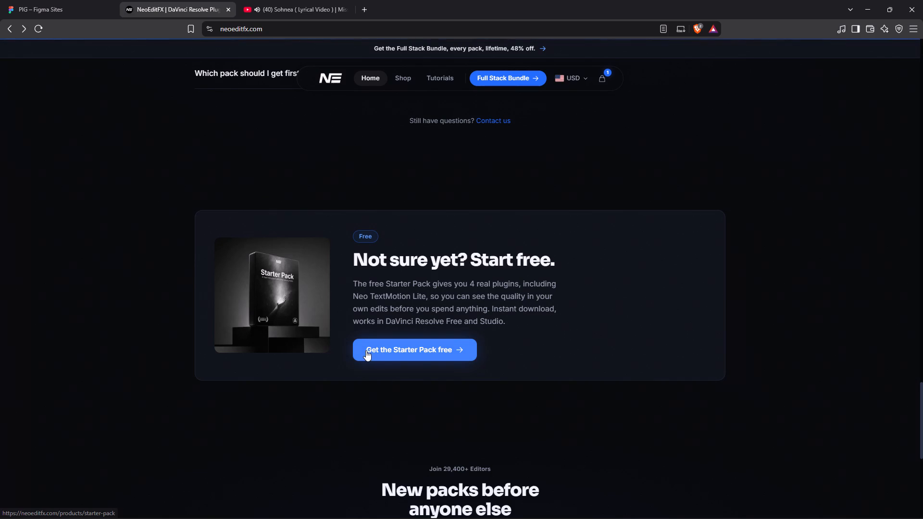
pyautogui.moveTo(347, 341); pyautogui.dragTo(479, 348)
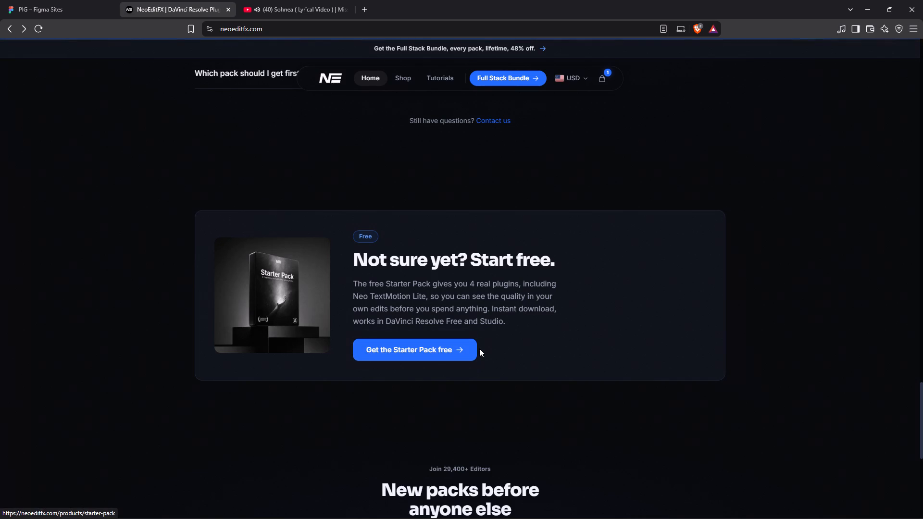
pyautogui.moveTo(479, 348); pyautogui.dragTo(463, 349)
pyautogui.hotkey('ctrl', 'c')
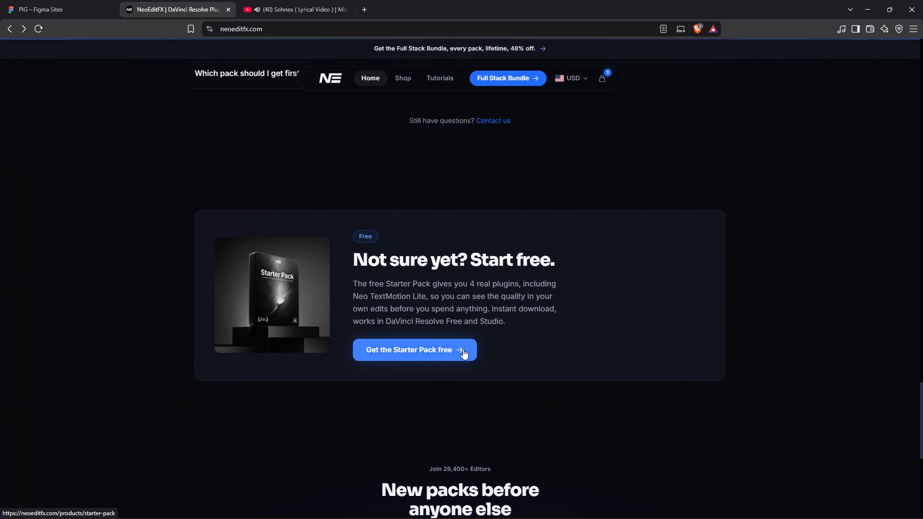
pyautogui.click(26, 0)
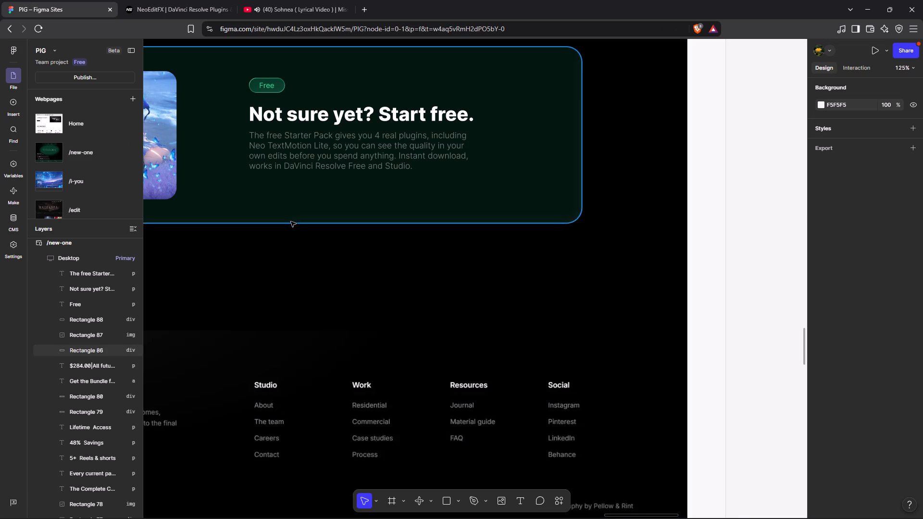
# Duplicate the Free badge's pill shape and place the copy beneath the description paragraph, aligned with the badge's left edge.
pyautogui.scroll(2, 291, 222)
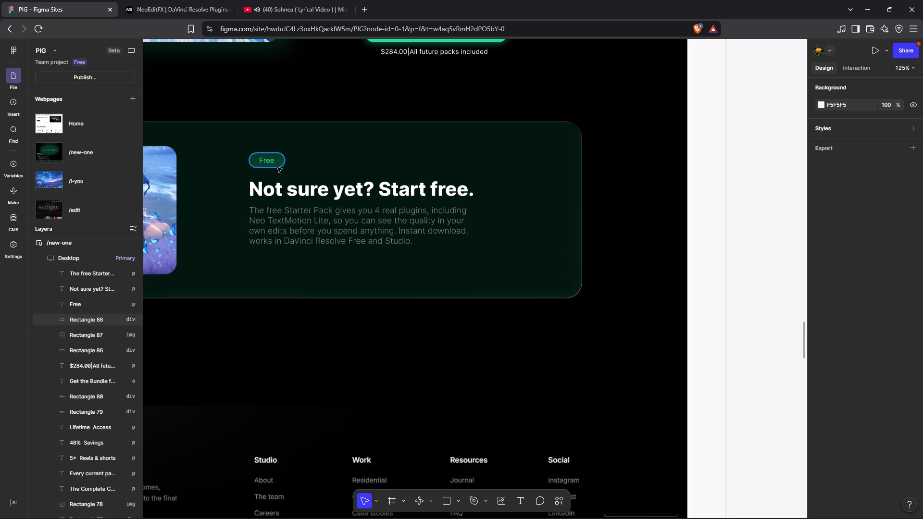
pyautogui.click(277, 167)
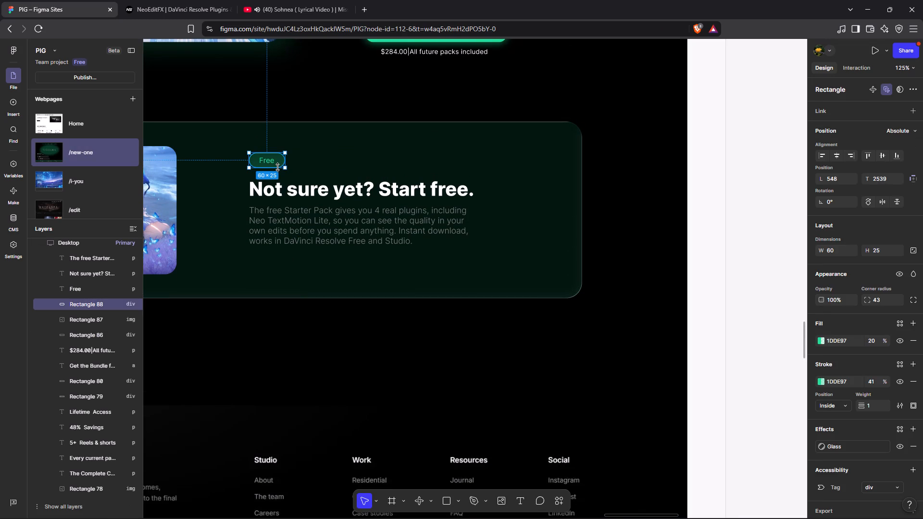
pyautogui.hotkey('ctrl', 'd')
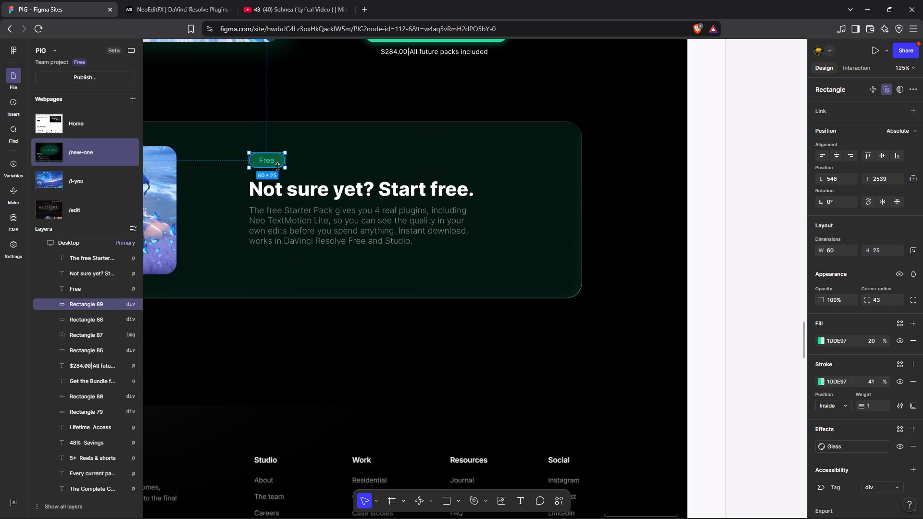
pyautogui.click(277, 167)
pyautogui.moveTo(279, 162); pyautogui.dragTo(286, 263)
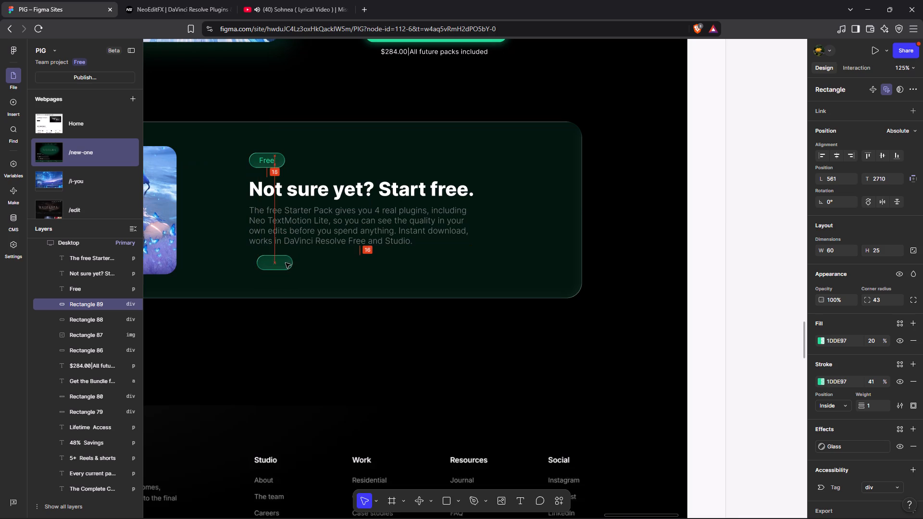
pyautogui.moveTo(286, 263); pyautogui.dragTo(280, 268)
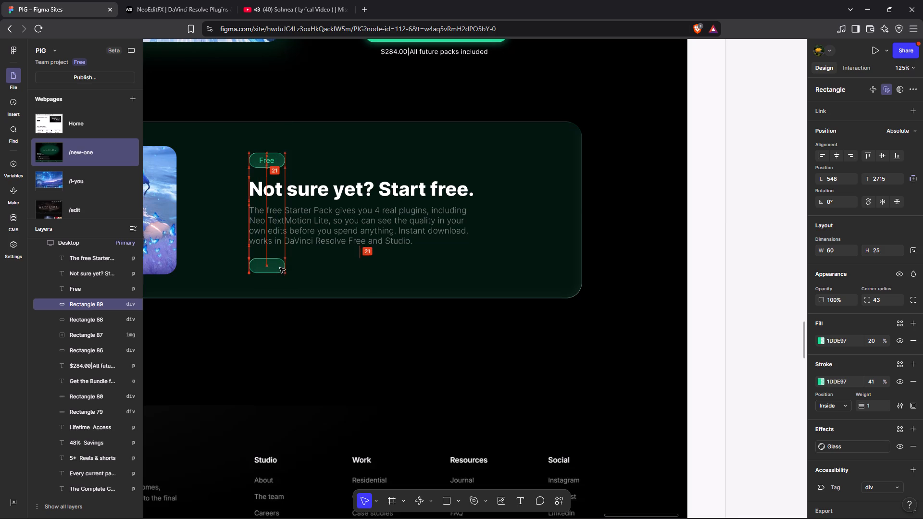
pyautogui.moveTo(280, 268); pyautogui.dragTo(280, 267)
# Enlarge the duplicated pill to about 155 × 38 as a button shape and move it slightly closer to the paragraph.
pyautogui.moveTo(286, 265); pyautogui.dragTo(323, 265)
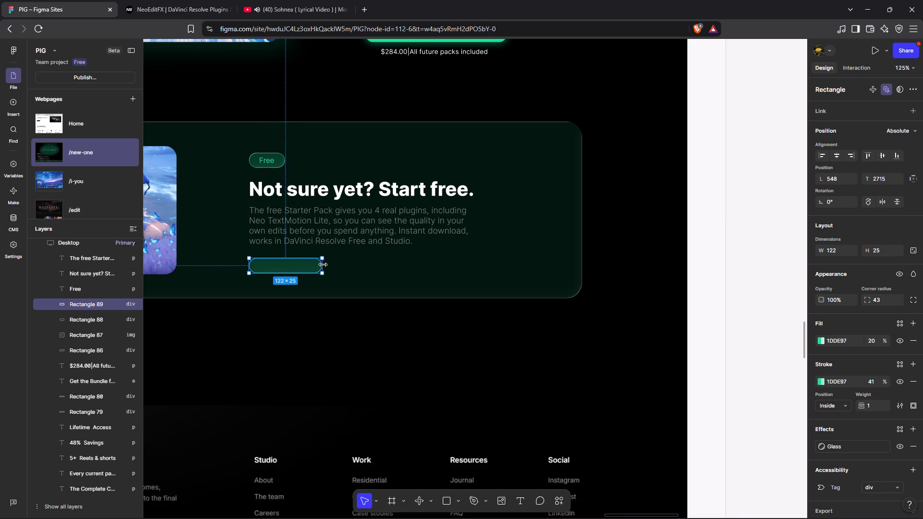
pyautogui.moveTo(323, 265); pyautogui.dragTo(342, 260)
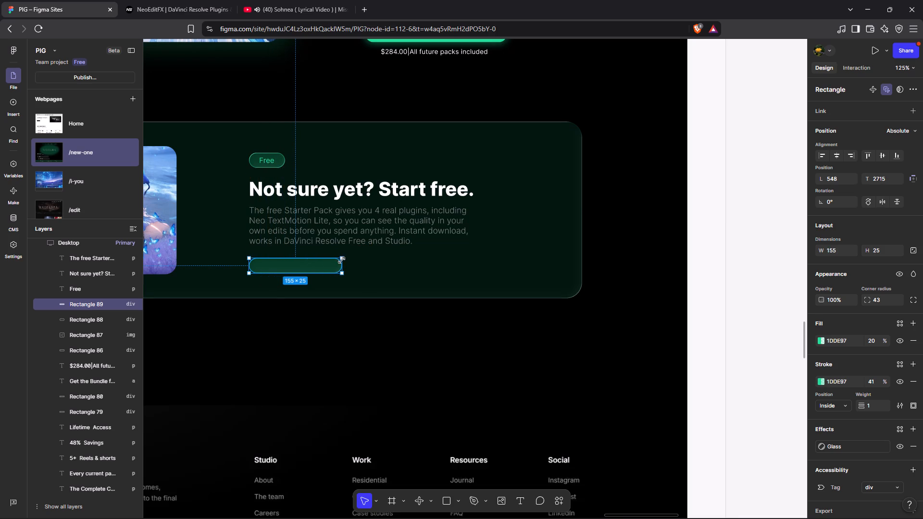
pyautogui.moveTo(314, 274); pyautogui.dragTo(314, 282)
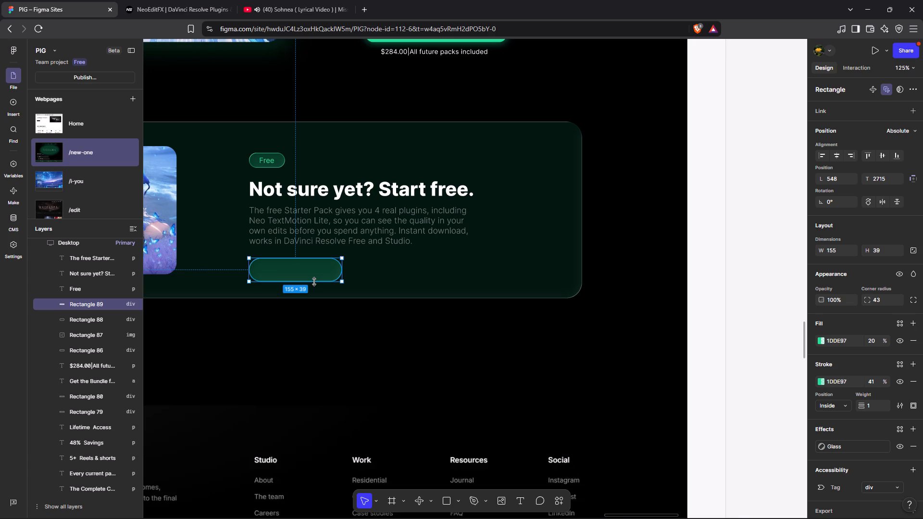
pyautogui.moveTo(314, 282); pyautogui.dragTo(315, 281)
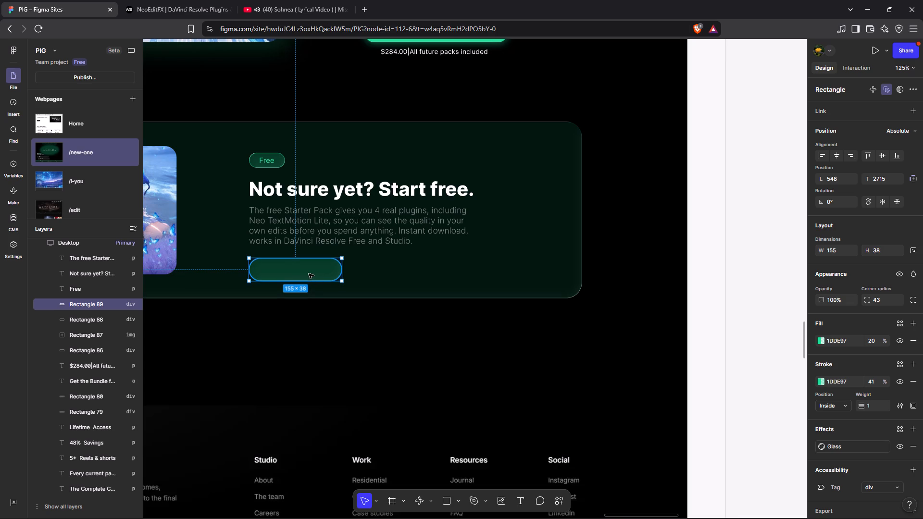
pyautogui.click(308, 273)
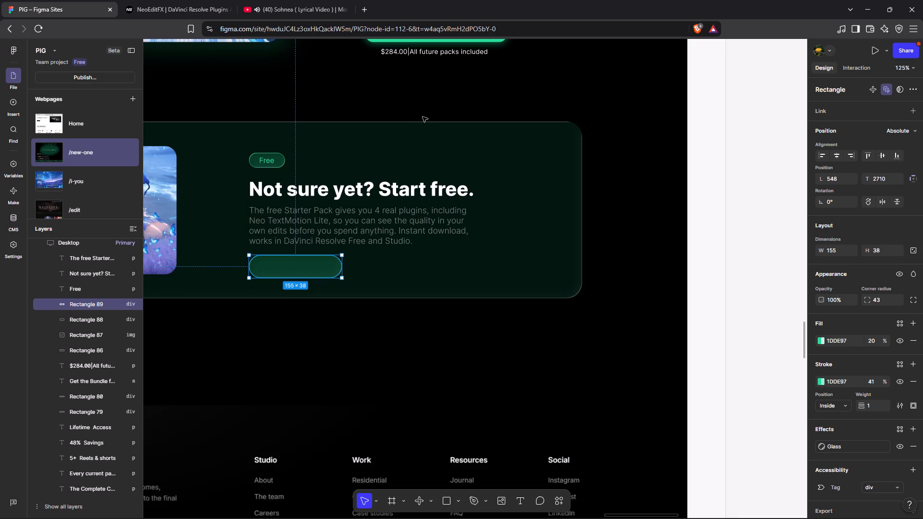
# Check the "Get the Bundle for $149.00" button's corners and set the new button shape's corner radius to 12 to match.
pyautogui.click(423, 117)
pyautogui.scroll(4, 423, 117)
pyautogui.scroll(-2, 423, 117)
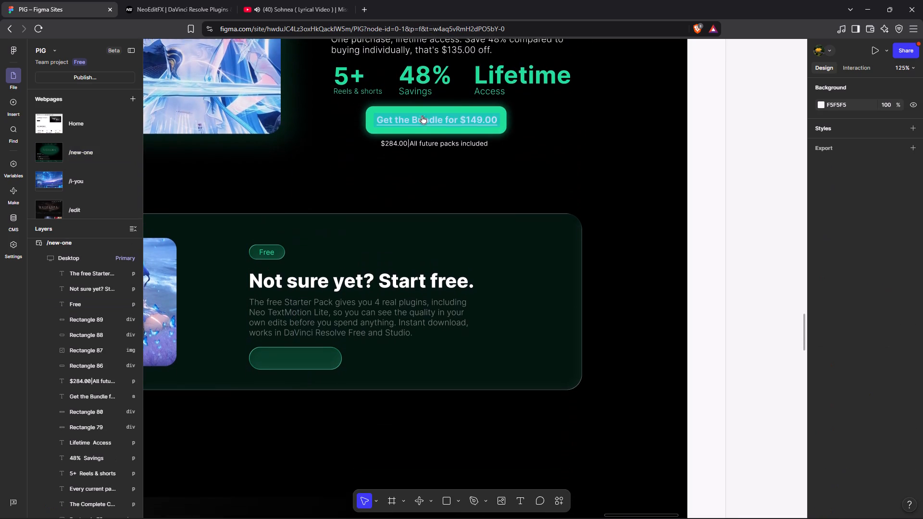
pyautogui.scroll(-3, 423, 117)
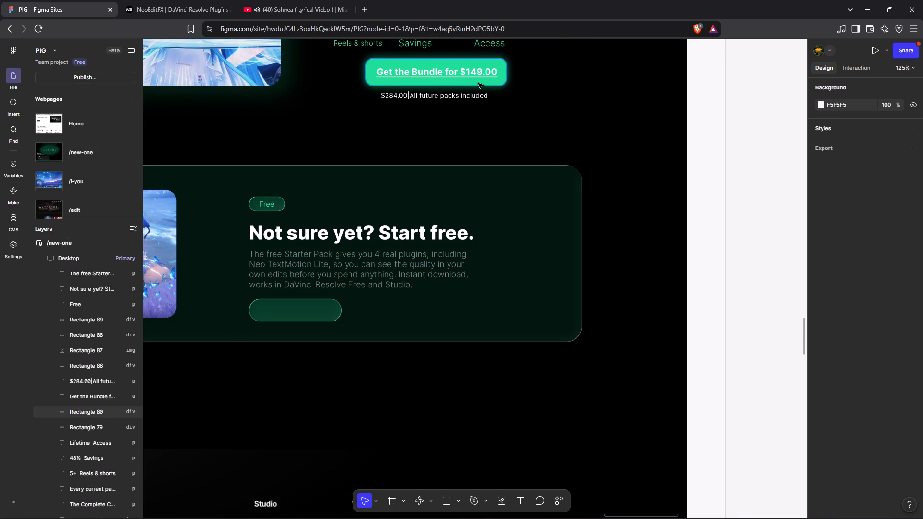
pyautogui.click(478, 83)
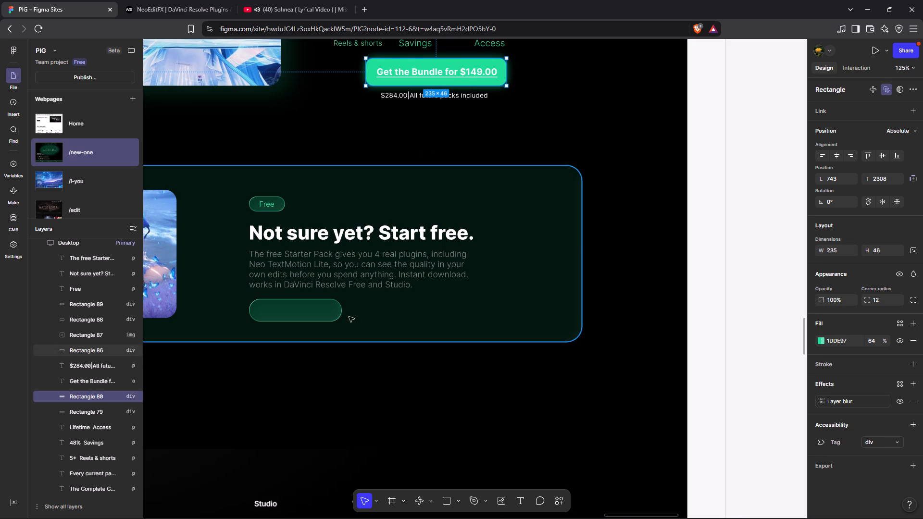
pyautogui.click(318, 313)
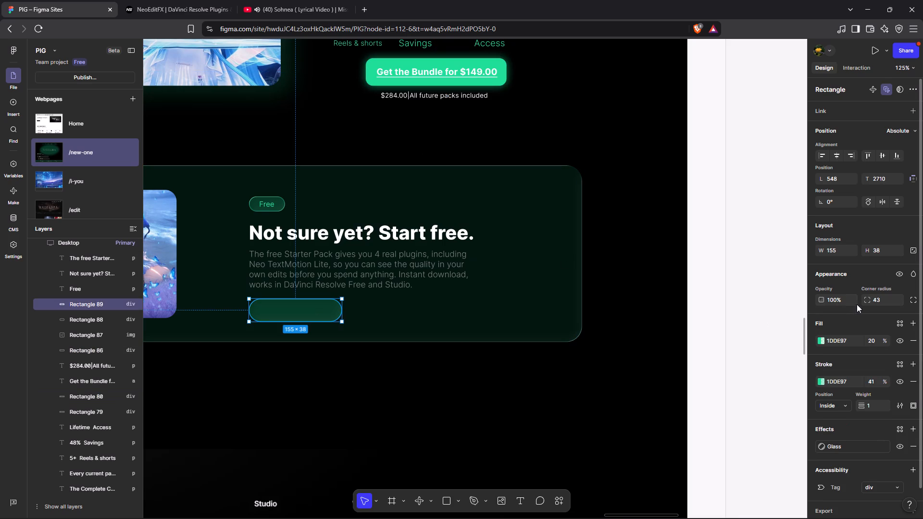
pyautogui.moveTo(868, 299); pyautogui.dragTo(218, 274)
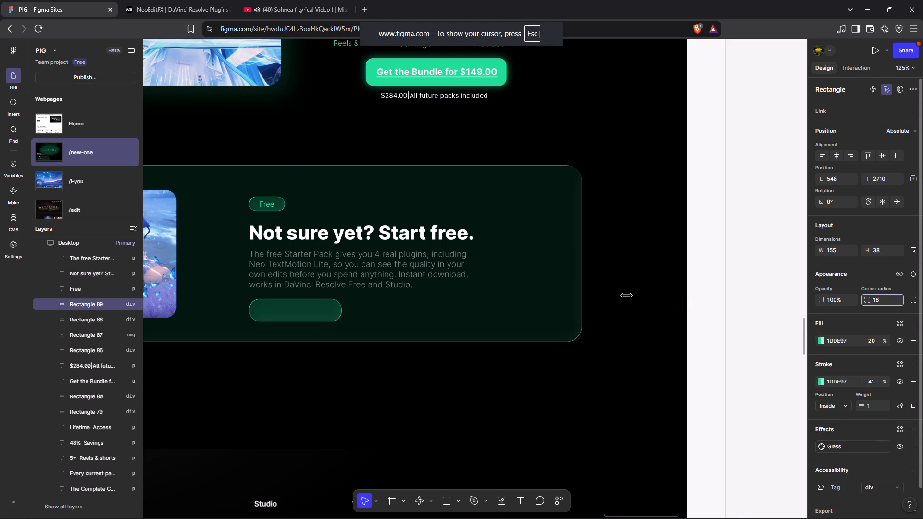
pyautogui.moveTo(218, 274); pyautogui.dragTo(165, 273)
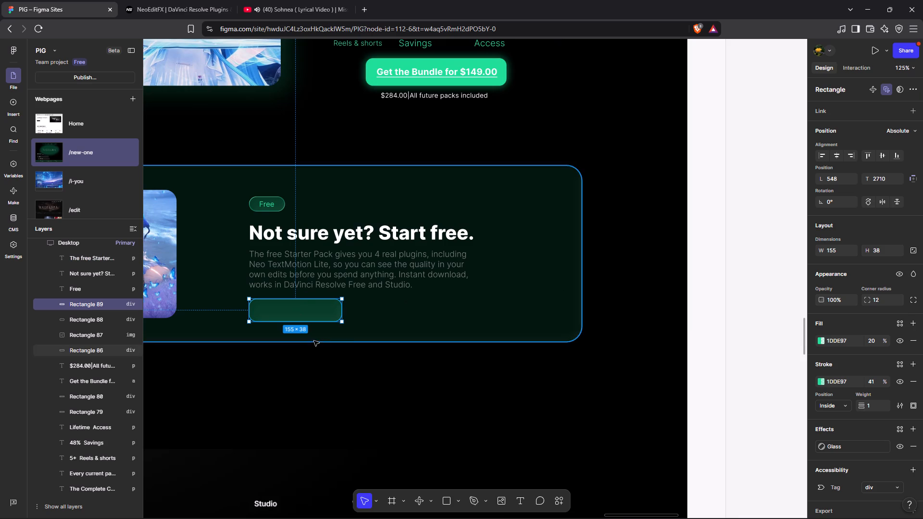
# Add the pasted text "Get the Starter Pack free" over the new button shape beneath the description paragraph.
pyautogui.click(518, 500)
pyautogui.click(287, 312)
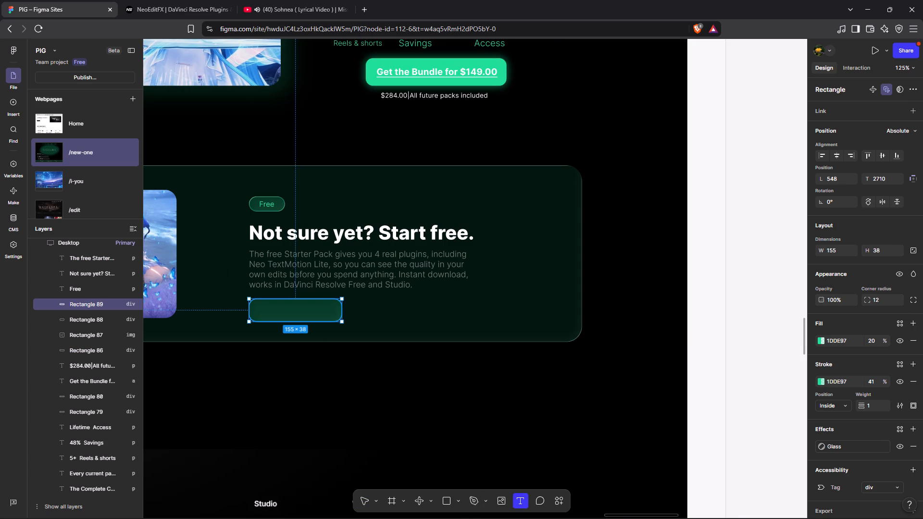
pyautogui.hotkey('ctrl', 'v')
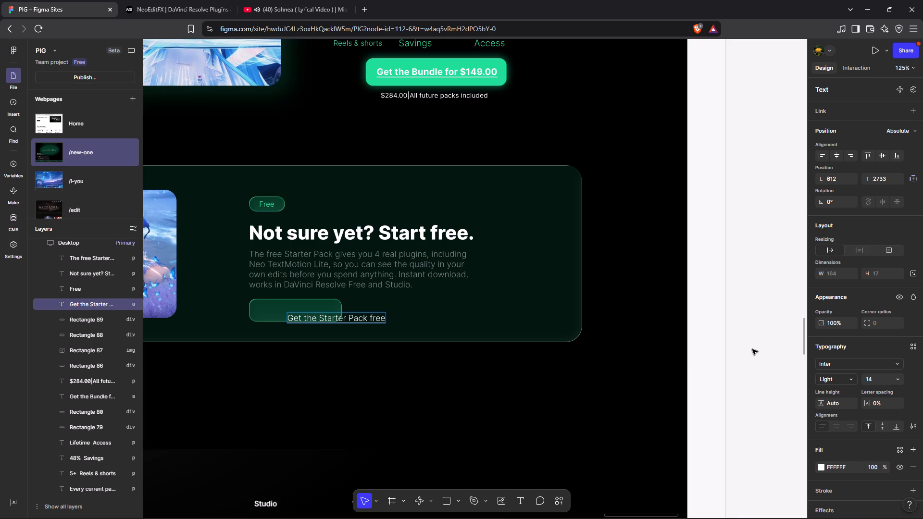
pyautogui.click(728, 333)
pyautogui.click(690, 363)
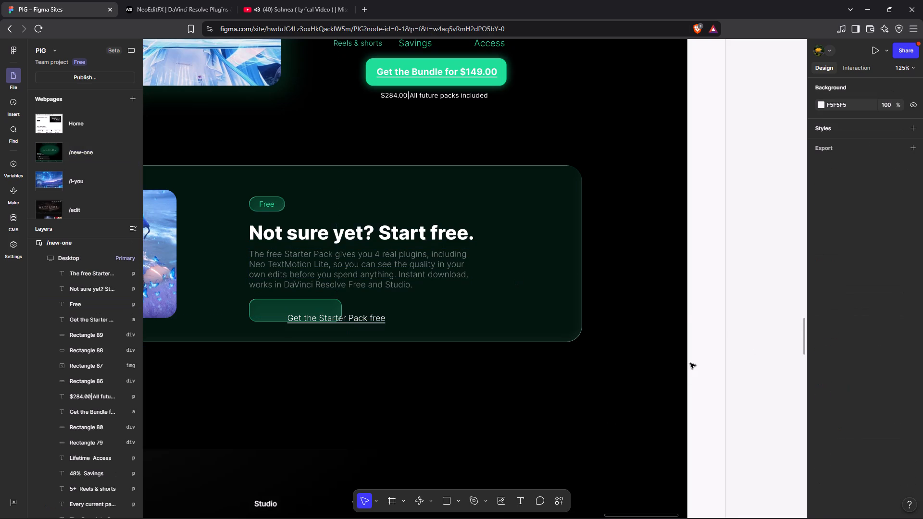
# Widen the button shape from its right edge so it can hold the "Get the Starter Pack free" label.
pyautogui.click(333, 308)
pyautogui.moveTo(343, 311); pyautogui.dragTo(363, 310)
pyautogui.click(421, 335)
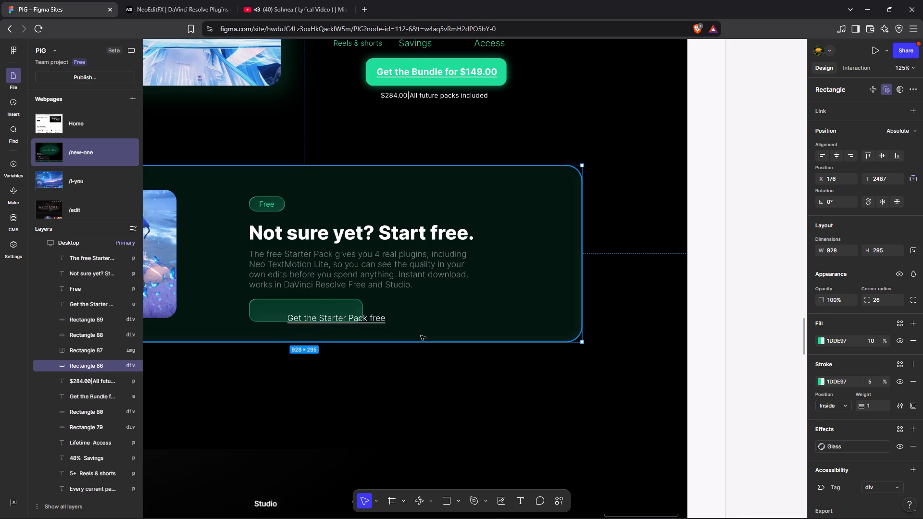
# Move the "Get the Starter Pack free" label onto the button shape, centred horizontally and vertically.
pyautogui.click(371, 324)
pyautogui.moveTo(362, 321); pyautogui.dragTo(347, 322)
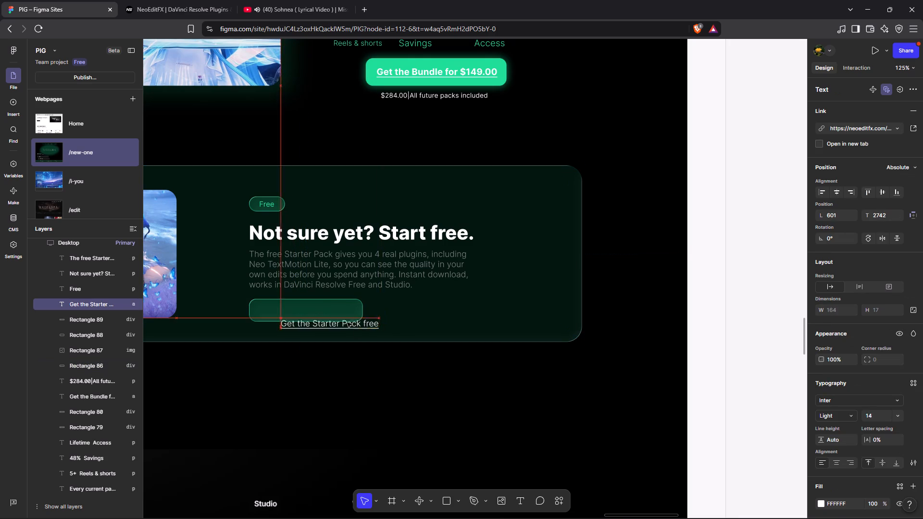
pyautogui.moveTo(347, 322); pyautogui.dragTo(334, 315)
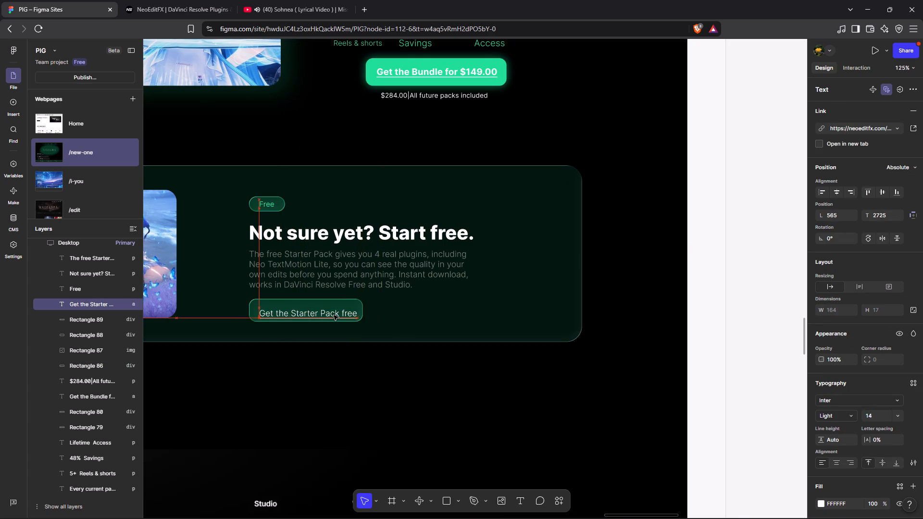
pyautogui.moveTo(334, 315); pyautogui.dragTo(330, 315)
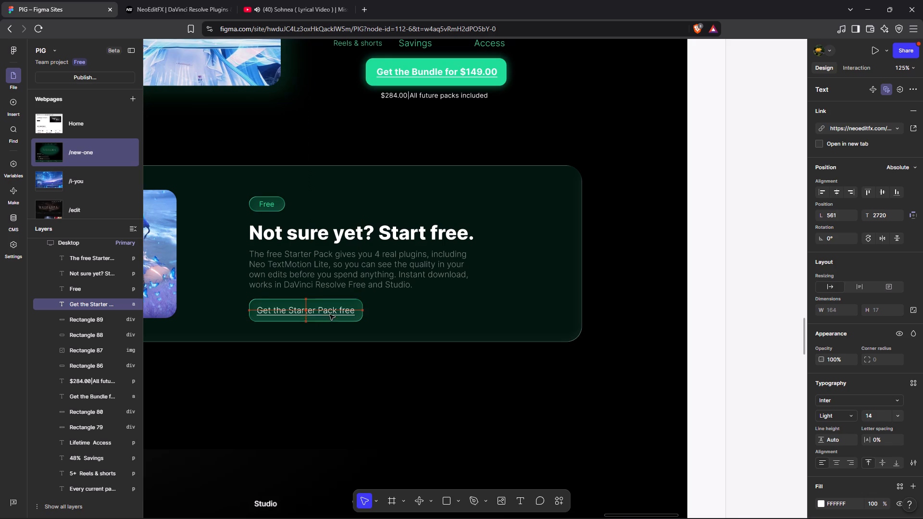
pyautogui.moveTo(330, 315); pyautogui.dragTo(330, 313)
pyautogui.click(387, 436)
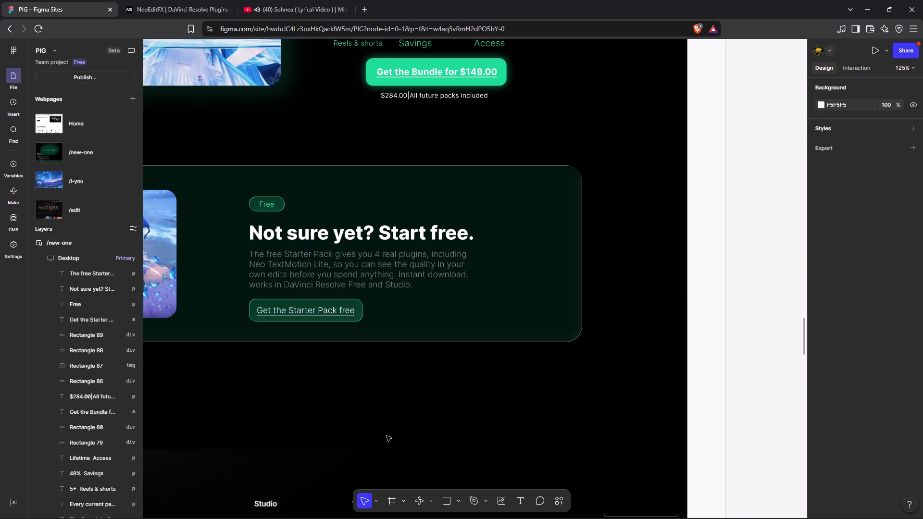
# Compare the whole starter pack card with the original card on the NeoEditFX page.
pyautogui.hscroll(4, 387, 436)
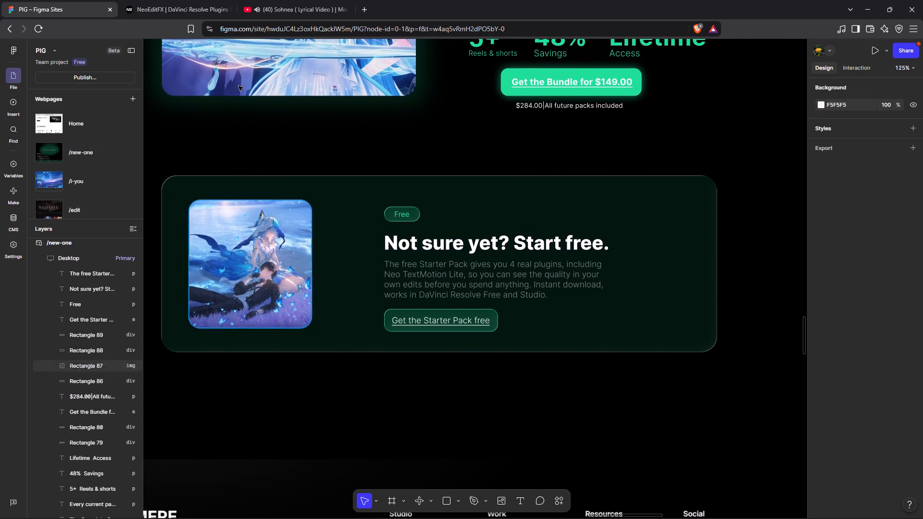
pyautogui.click(186, 0)
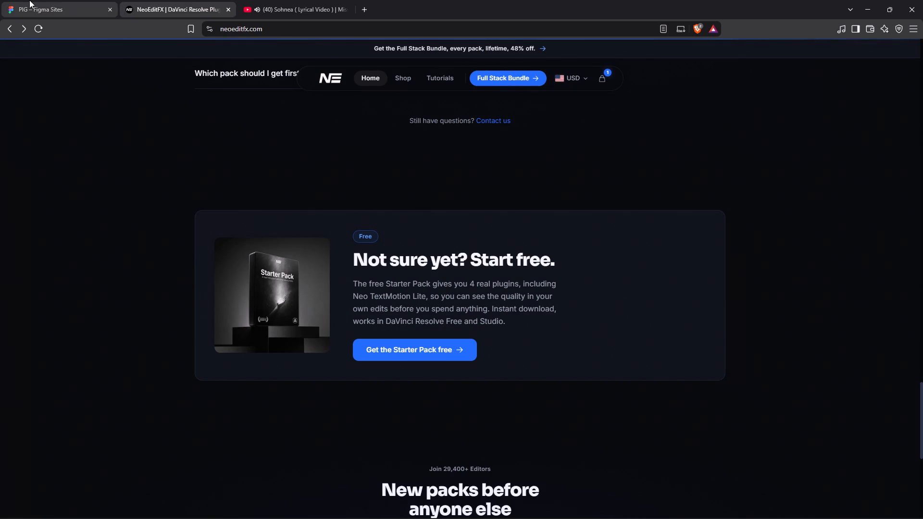
pyautogui.click(29, 0)
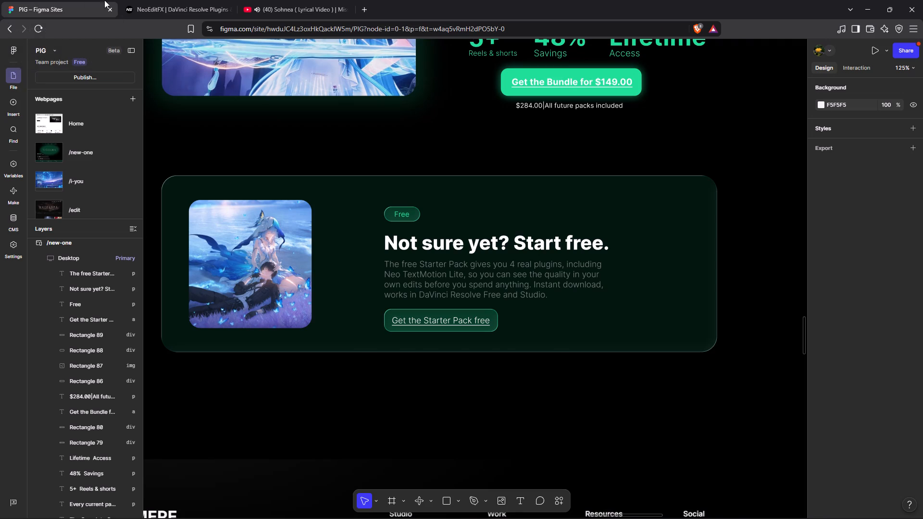
pyautogui.click(146, 0)
pyautogui.click(66, 0)
pyautogui.click(445, 385)
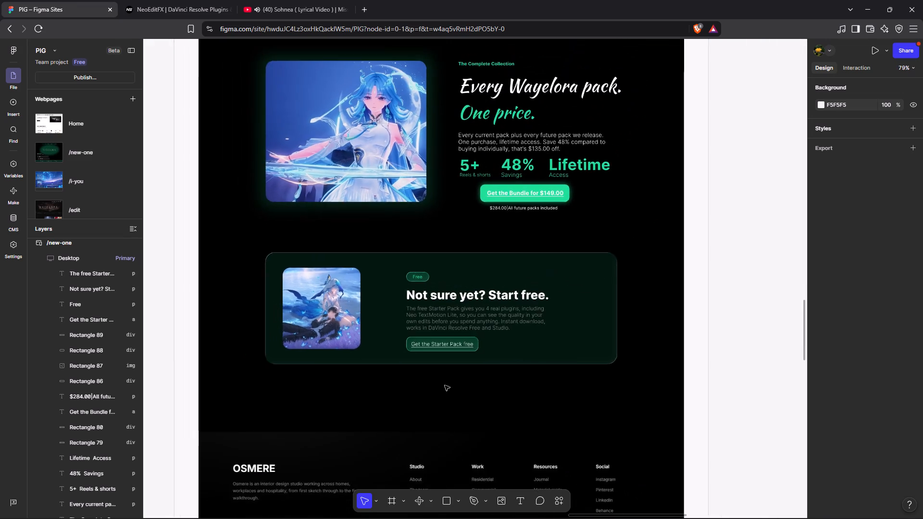
pyautogui.scroll(-2, 445, 385)
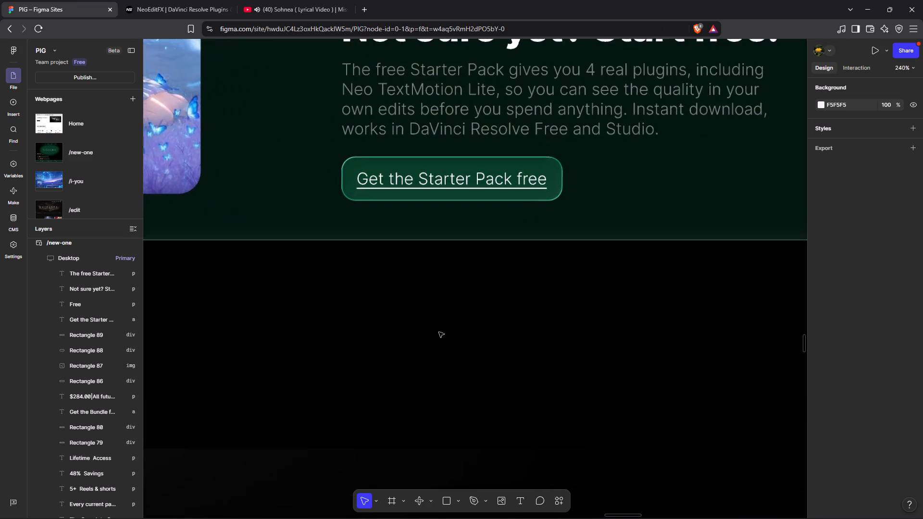
# Check the NeoEditFX button's lettering and set the "Get the Starter Pack free" label's font weight to Bold.
pyautogui.click(487, 173)
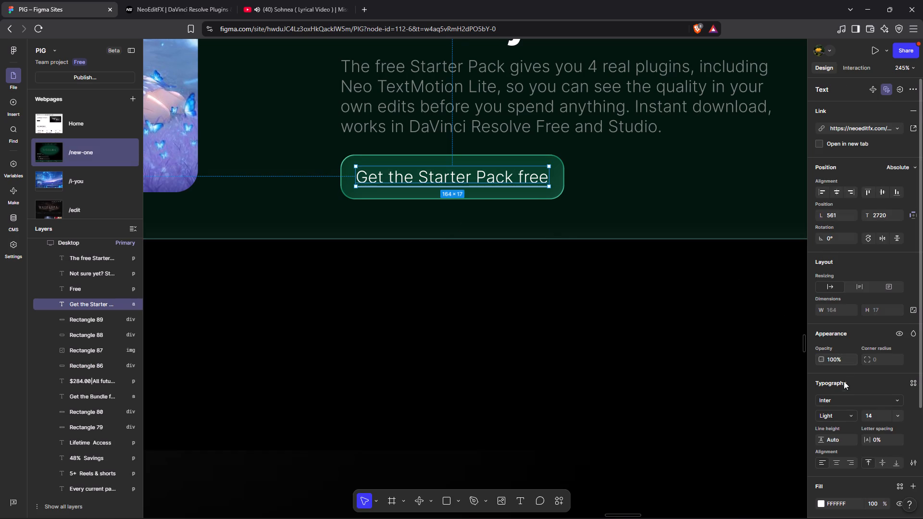
pyautogui.click(214, 0)
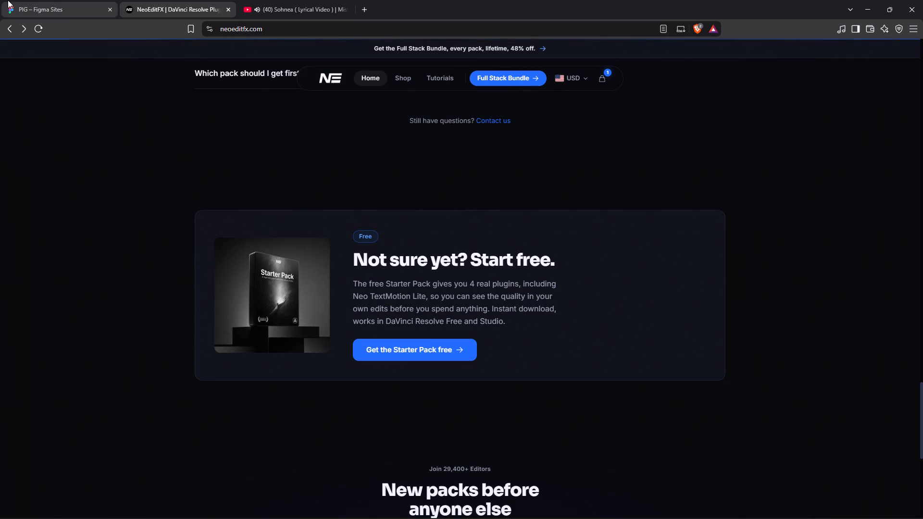
pyautogui.click(8, 0)
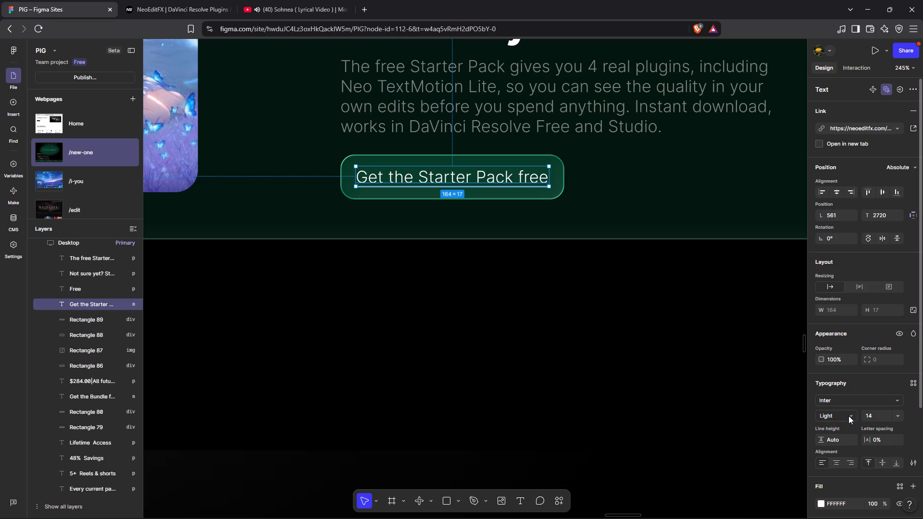
pyautogui.click(848, 416)
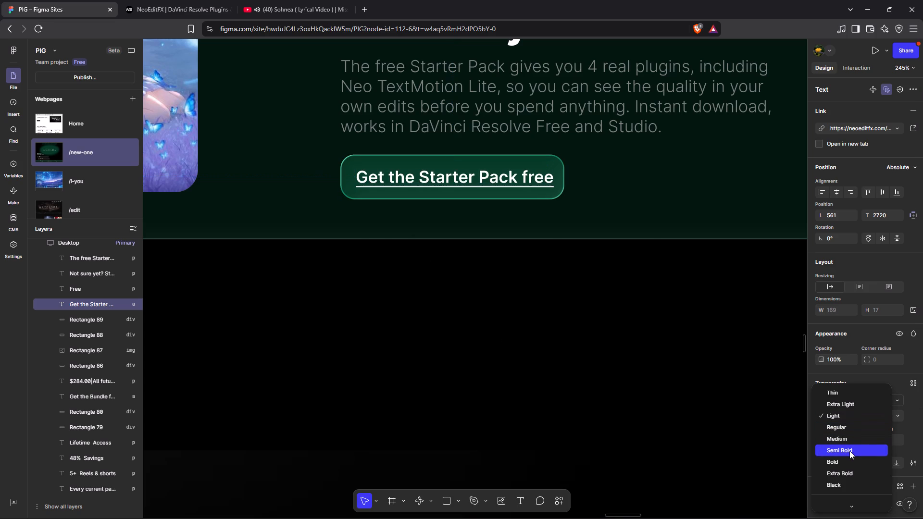
pyautogui.click(852, 457)
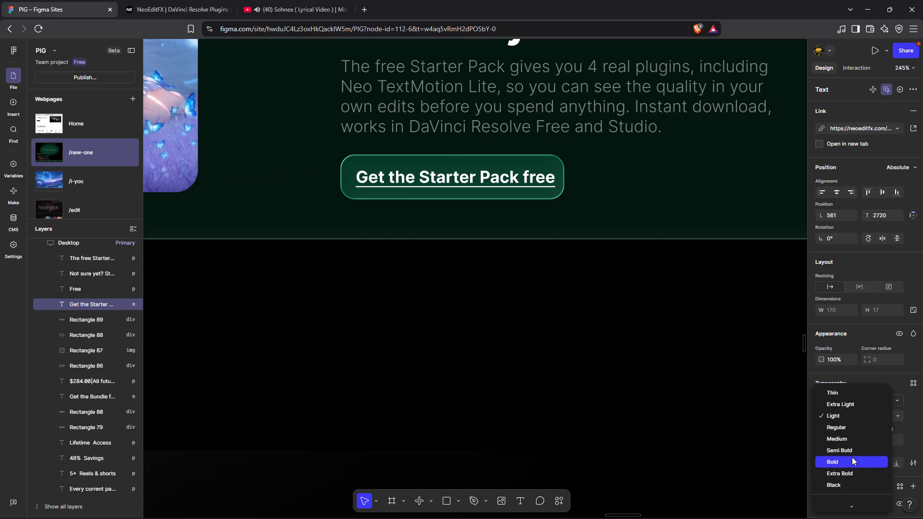
pyautogui.click(619, 362)
pyautogui.click(619, 362)
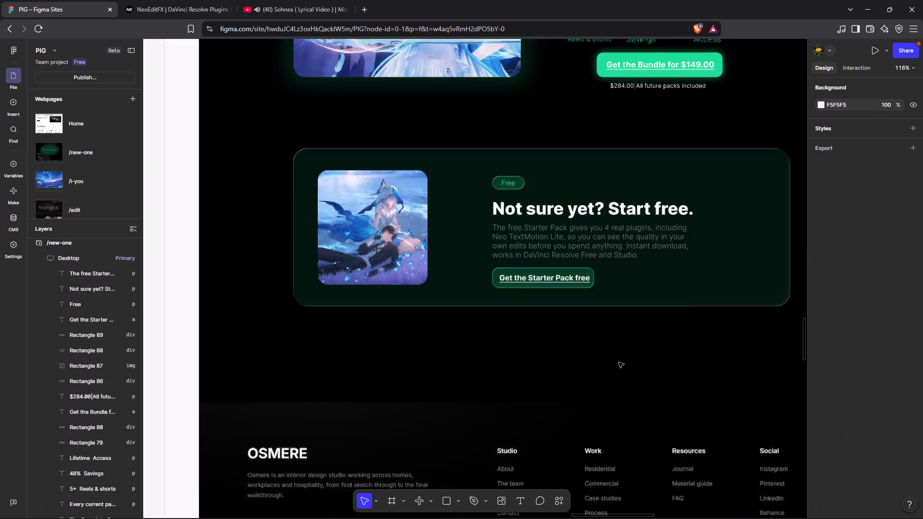
# Review the /new-one page layout from the WAYELORA hero down to the starter pack card.
pyautogui.hscroll(-1, 619, 362)
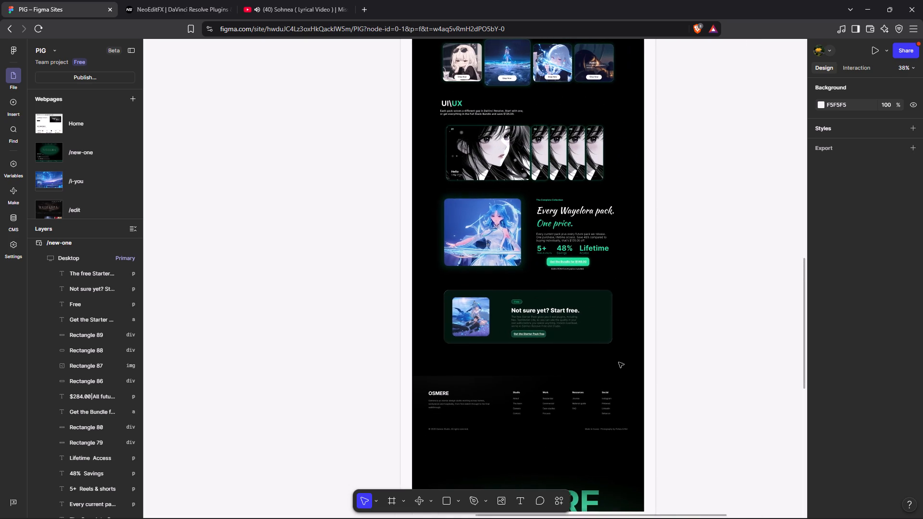
pyautogui.hscroll(-1, 619, 362)
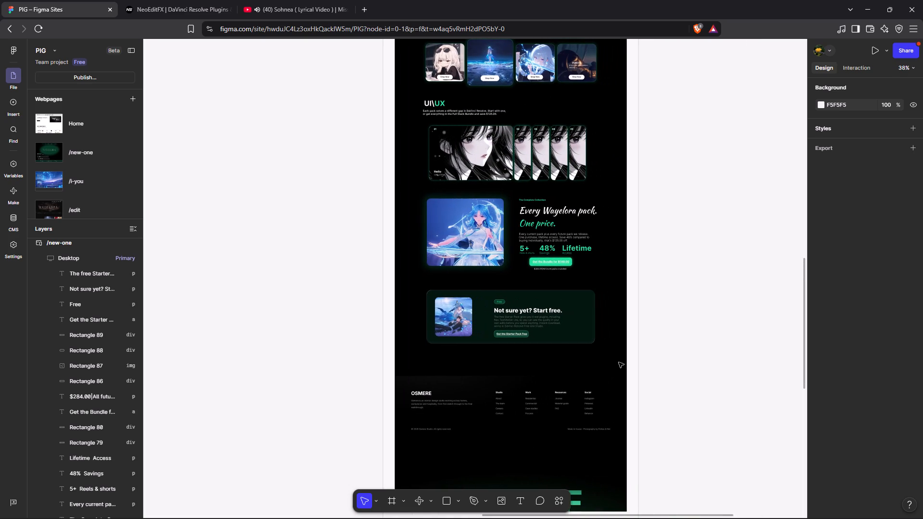
pyautogui.scroll(5, 619, 362)
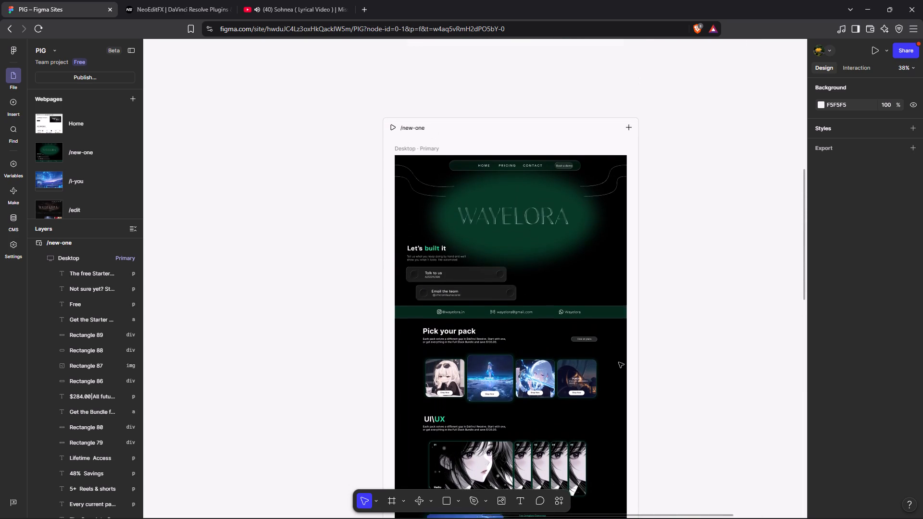
pyautogui.scroll(-3, 619, 362)
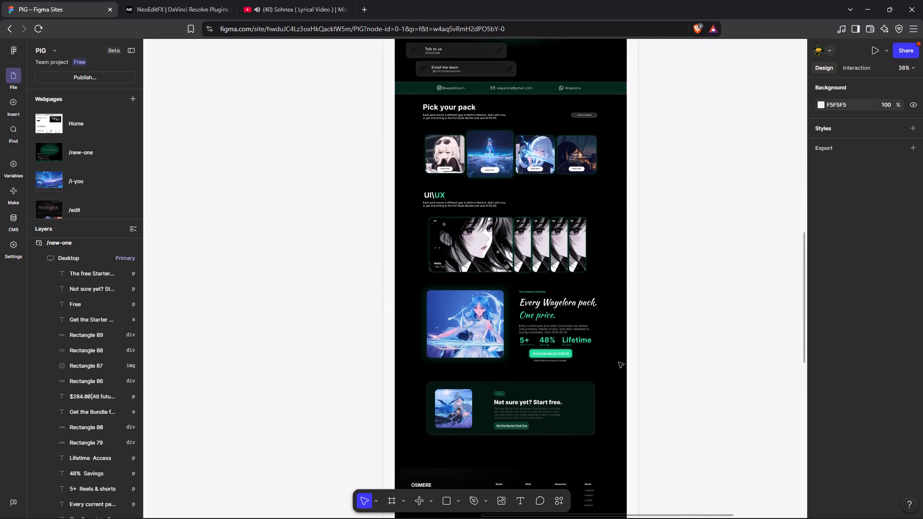
pyautogui.scroll(-6, 619, 362)
pyautogui.scroll(5, 619, 362)
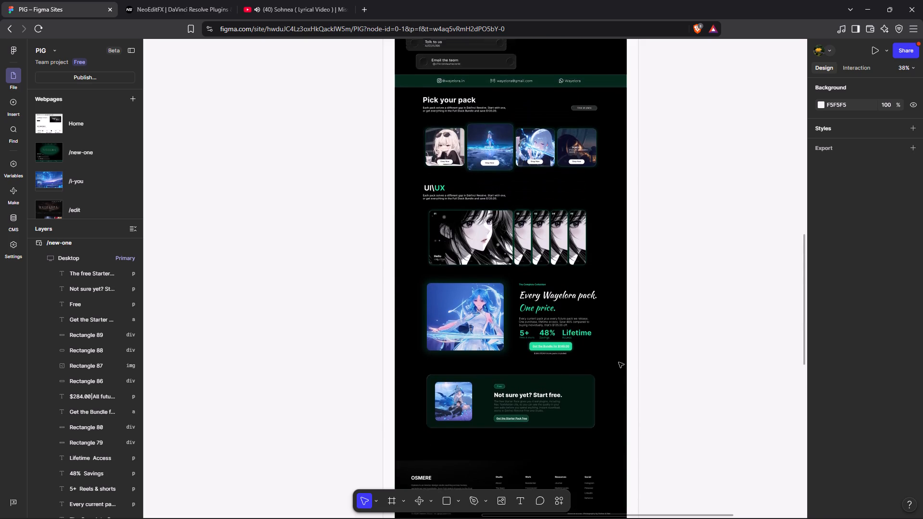
pyautogui.scroll(1, 619, 362)
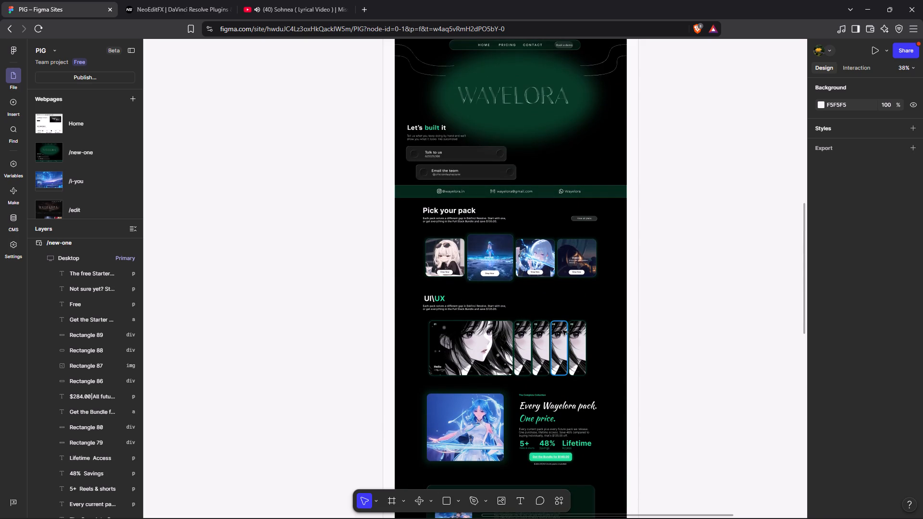
pyautogui.scroll(-2, 467, 445)
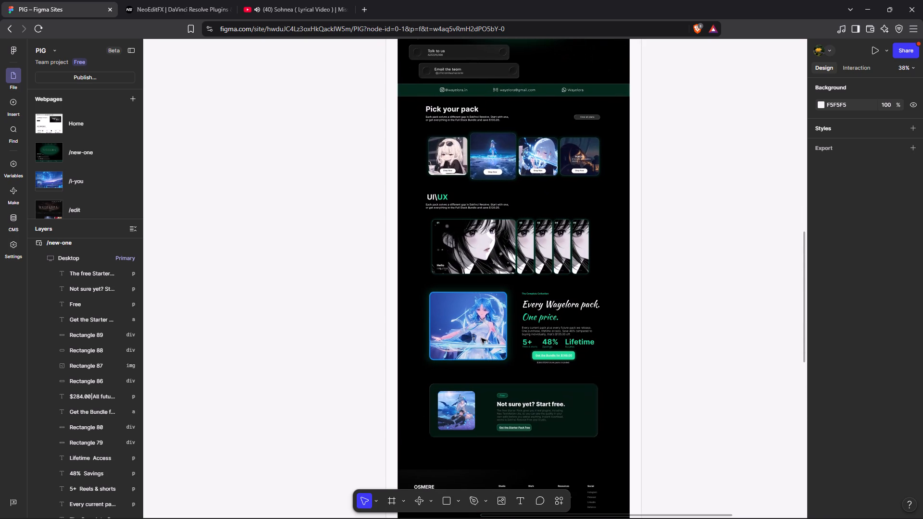
pyautogui.scroll(-1, 563, 338)
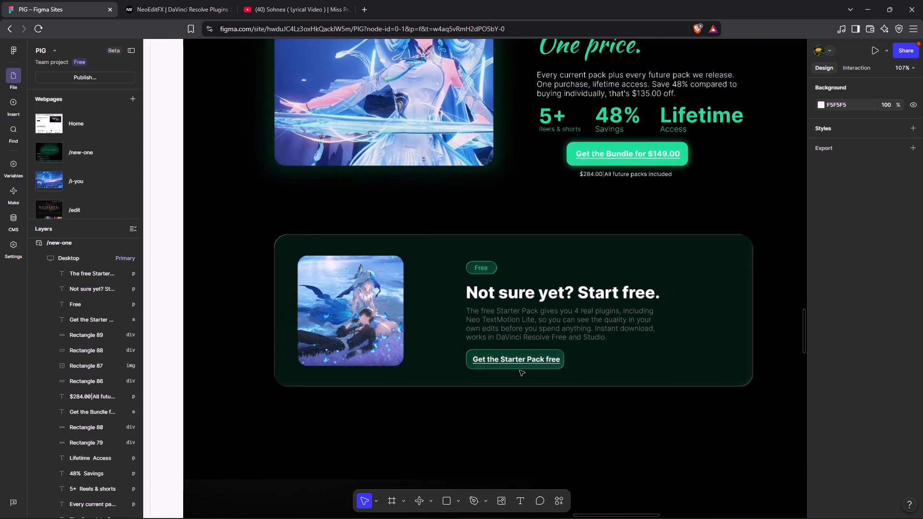
# Move the OSMERE footer image up towards the starter pack card, leaving a gap of about 91 and keeping its horizontal alignment.
pyautogui.scroll(-5, 520, 371)
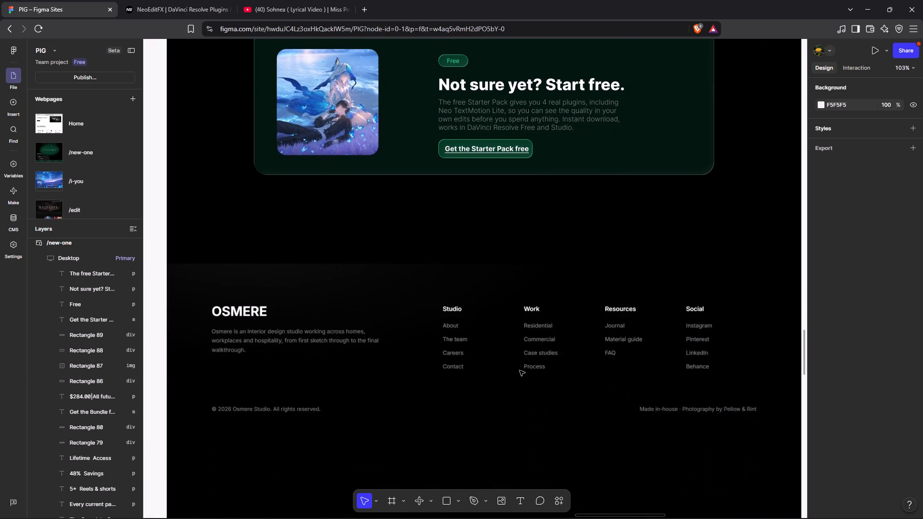
pyautogui.click(521, 395)
pyautogui.moveTo(526, 397); pyautogui.dragTo(528, 368)
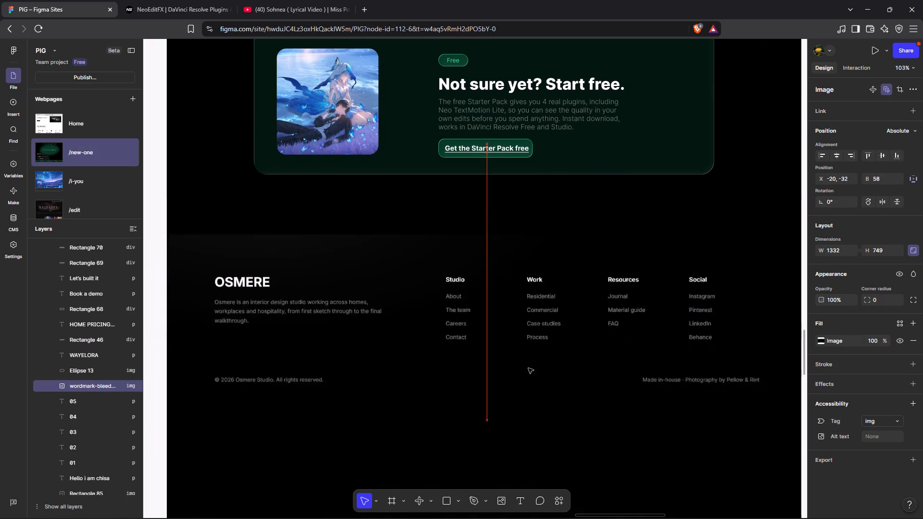
pyautogui.moveTo(528, 368); pyautogui.dragTo(524, 353)
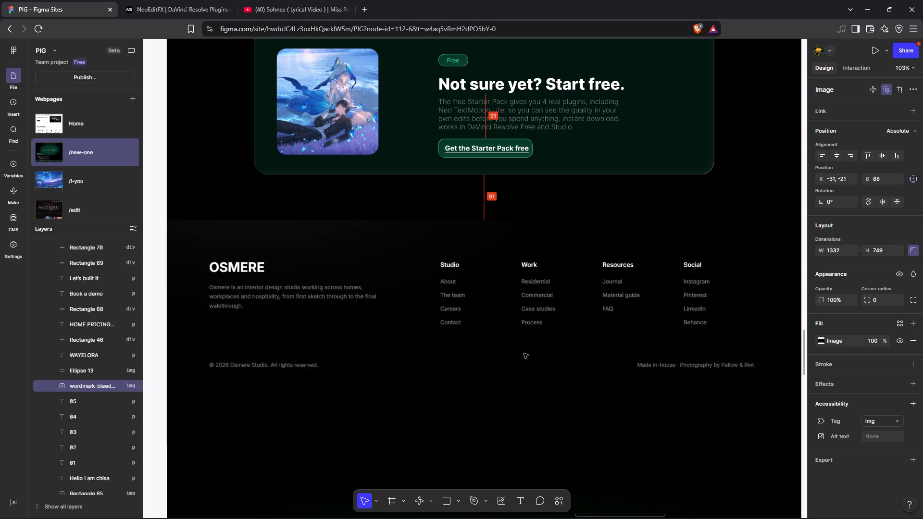
pyautogui.moveTo(524, 353); pyautogui.dragTo(525, 353)
pyautogui.click(578, 199)
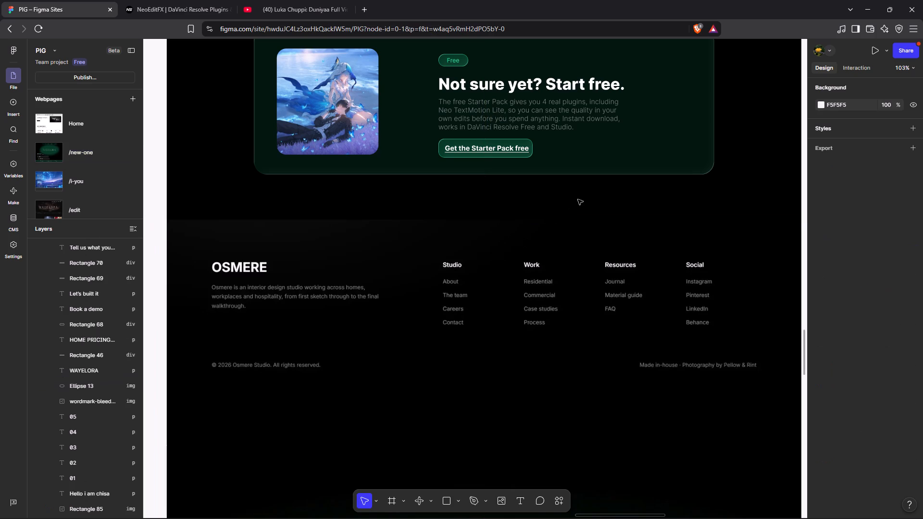
# Examine the bottom of the page around the OSMERE wordmark and return to the top of the /new-one page.
pyautogui.hscroll(1, 578, 199)
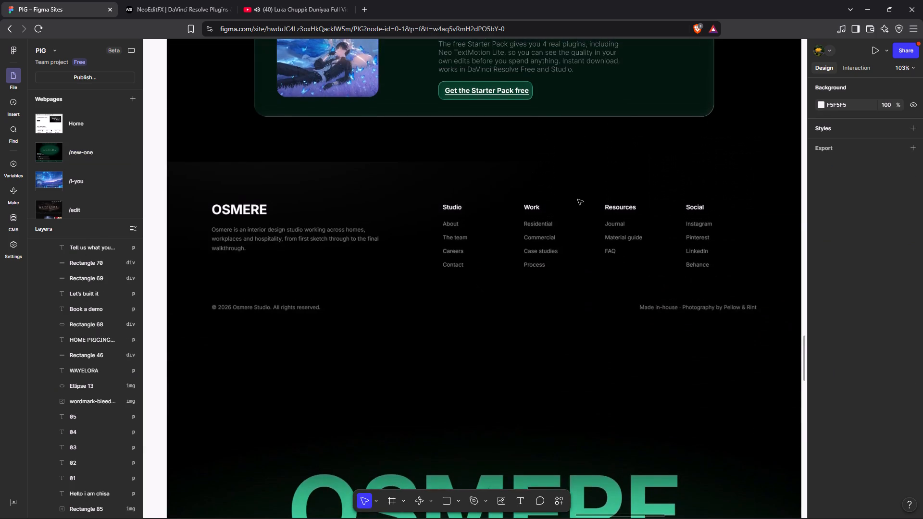
pyautogui.scroll(-4, 578, 199)
pyautogui.tripleClick(545, 371)
pyautogui.moveTo(545, 371); pyautogui.dragTo(661, 377)
pyautogui.moveTo(661, 377); pyautogui.dragTo(735, 364)
pyautogui.doubleClick(735, 364)
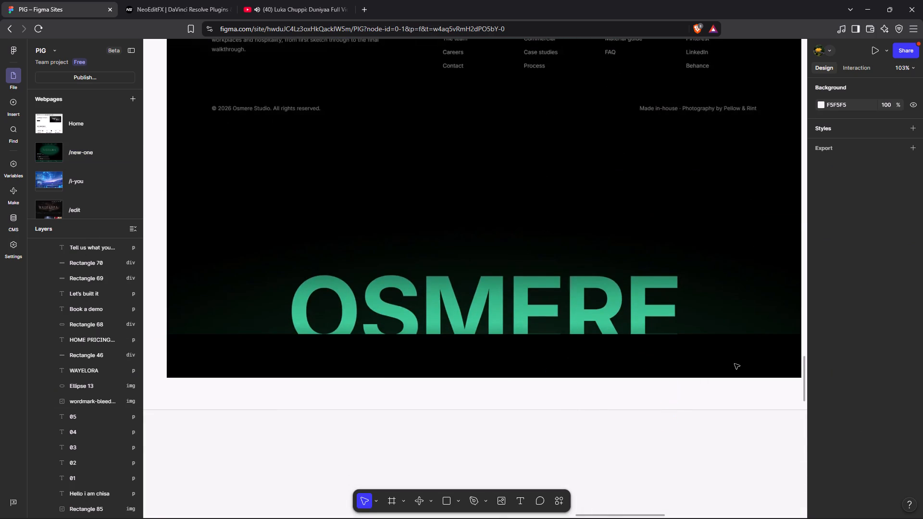
pyautogui.scroll(8, 598, 415)
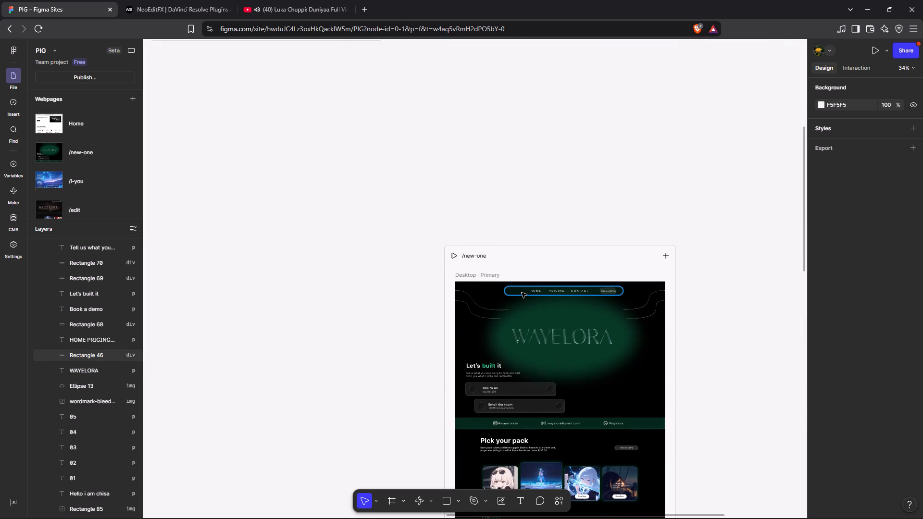
# Move the "Let's built it" heading, its subtext and the "Talk to us" and "Email the team" cards from the WAYELORA hero onto empty canvas beside /new-one.
pyautogui.hscroll(-2, 522, 293)
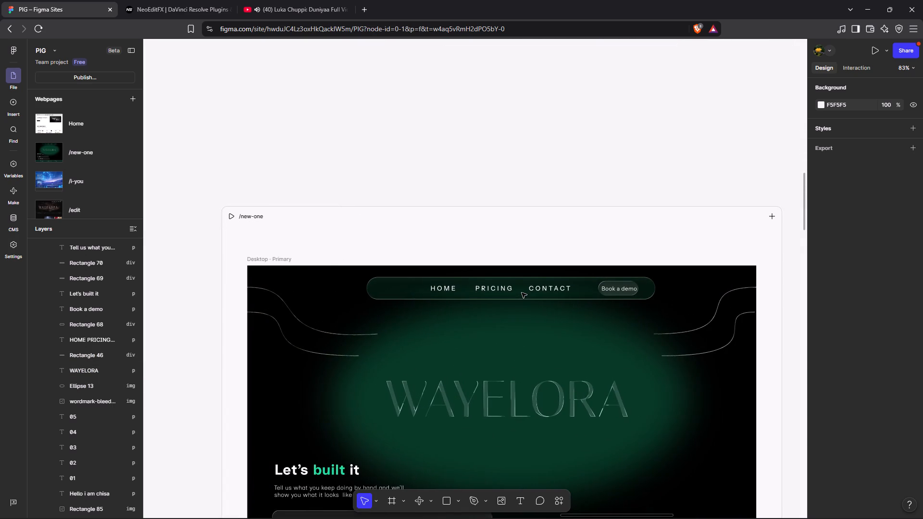
pyautogui.scroll(-4, 522, 293)
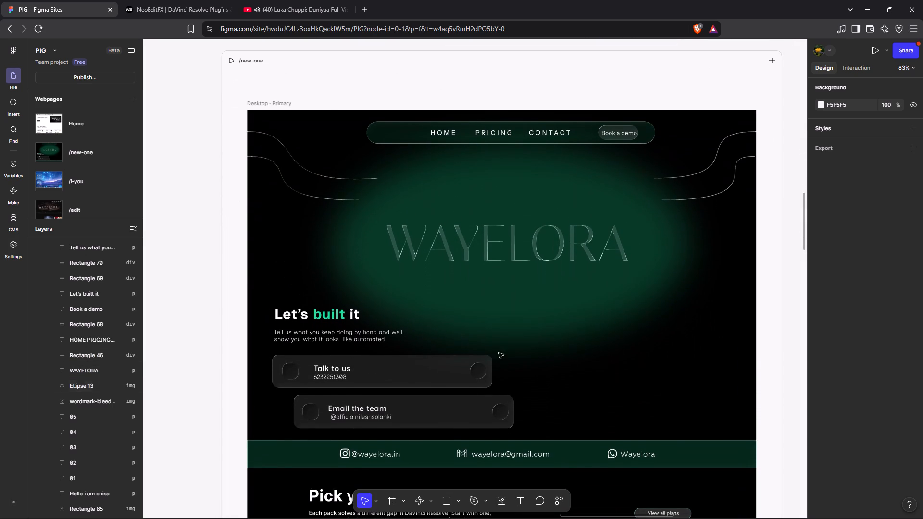
pyautogui.moveTo(519, 374); pyautogui.dragTo(301, 439)
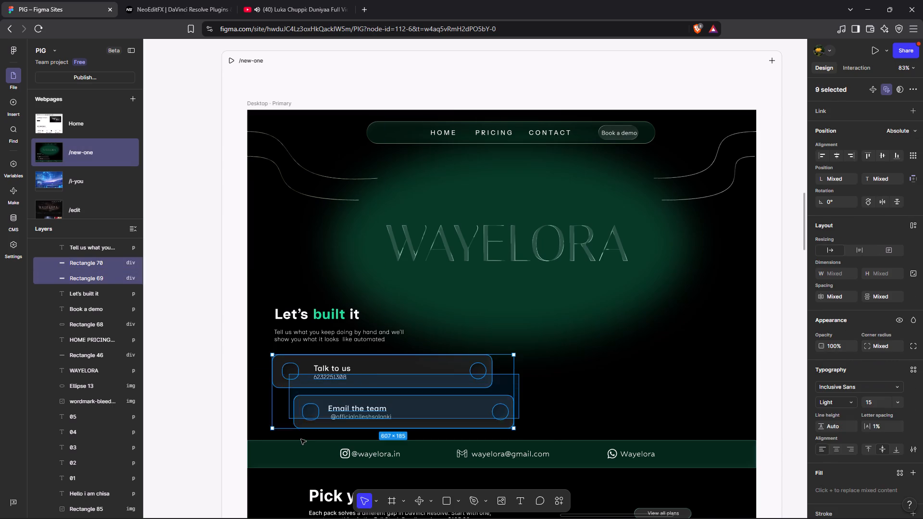
pyautogui.moveTo(301, 439); pyautogui.dragTo(304, 441)
pyautogui.click(577, 357)
pyautogui.click(572, 386)
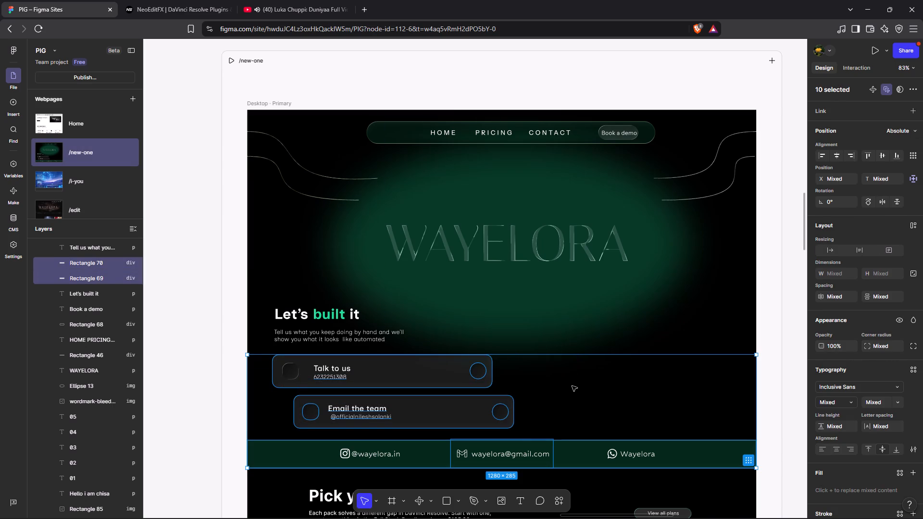
pyautogui.moveTo(567, 359); pyautogui.dragTo(363, 380)
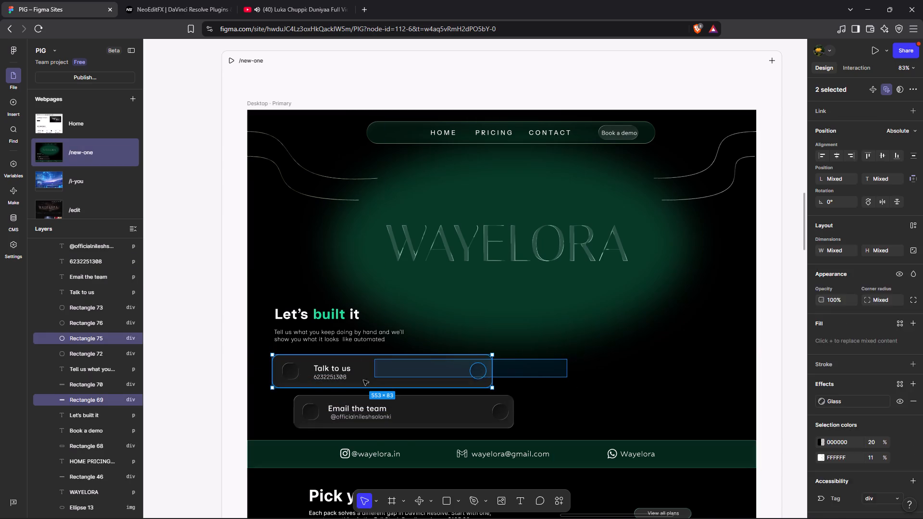
pyautogui.moveTo(363, 380); pyautogui.dragTo(294, 420)
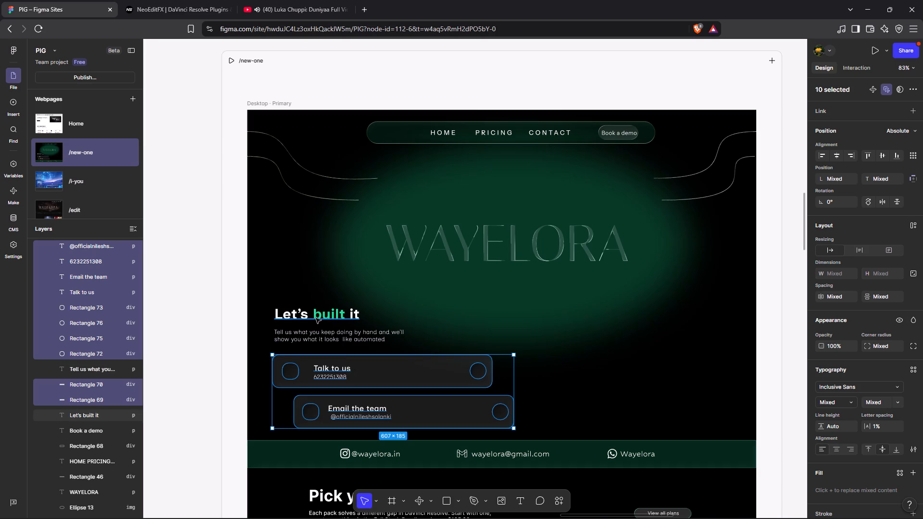
pyautogui.keyDown('shift'); pyautogui.click(315, 321); pyautogui.keyUp('shift')
pyautogui.keyDown('shift'); pyautogui.click(325, 333); pyautogui.keyUp('shift')
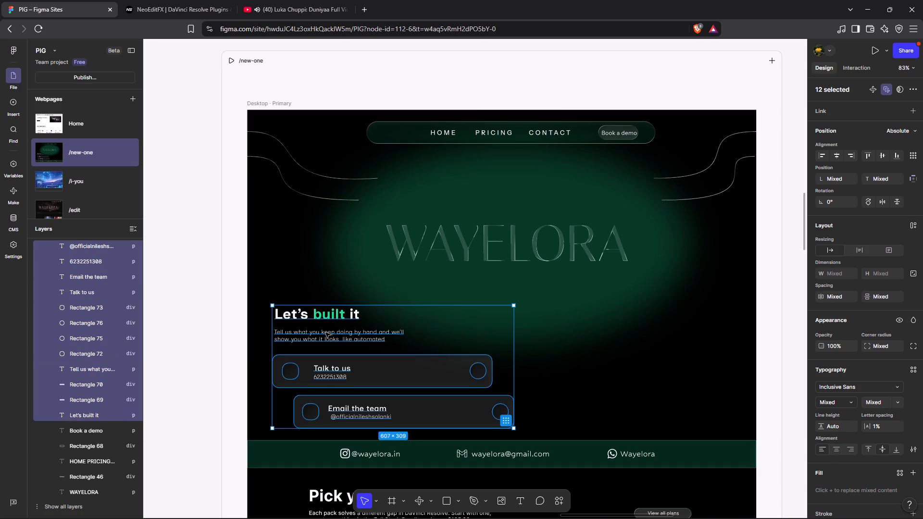
pyautogui.moveTo(431, 382); pyautogui.dragTo(315, 348)
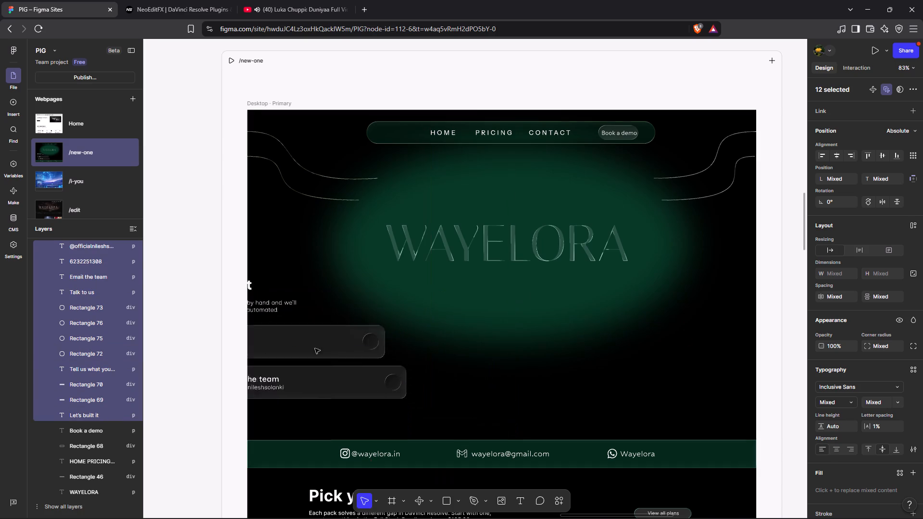
pyautogui.moveTo(315, 348); pyautogui.dragTo(126, 321)
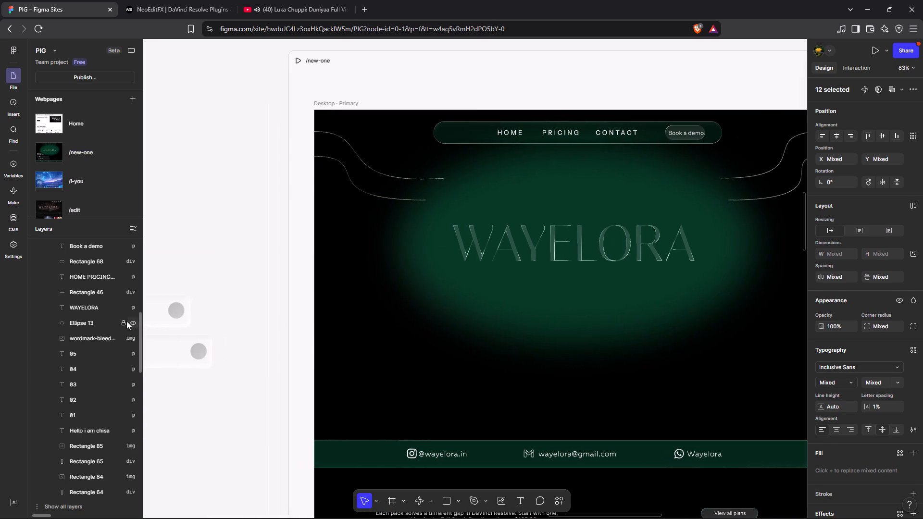
pyautogui.moveTo(126, 321); pyautogui.dragTo(325, 243)
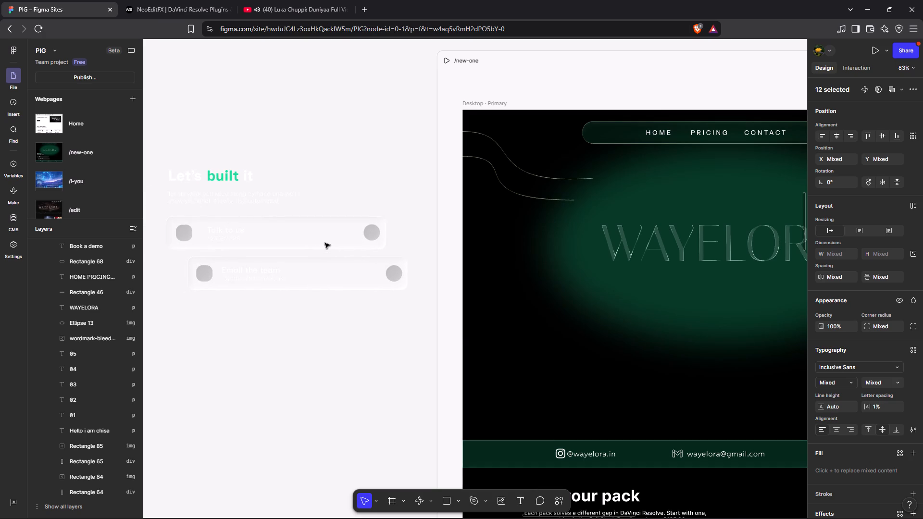
pyautogui.moveTo(325, 243); pyautogui.dragTo(314, 238)
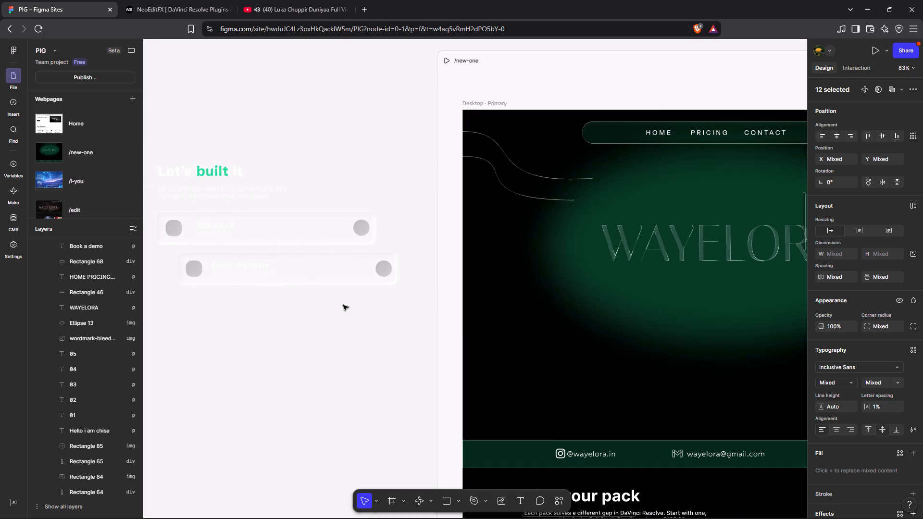
pyautogui.hscroll(1, 315, 374)
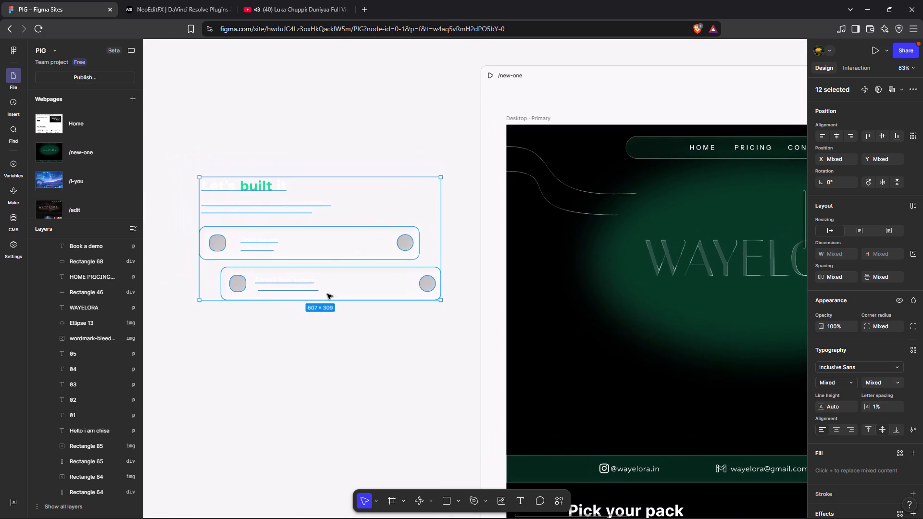
# Change the canvas background to the muted red 915656 so the moved white text and glass cards are readable.
pyautogui.click(321, 367)
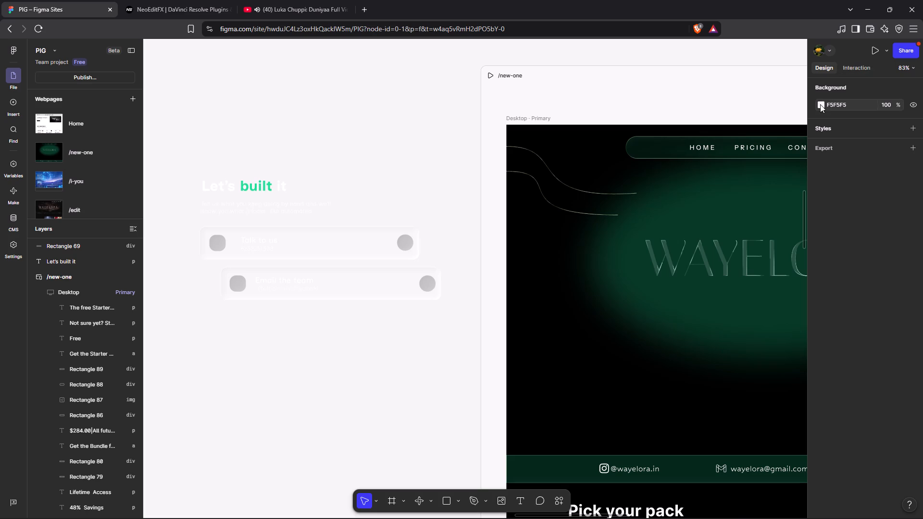
pyautogui.click(820, 104)
pyautogui.click(755, 162)
pyautogui.moveTo(755, 162); pyautogui.dragTo(754, 180)
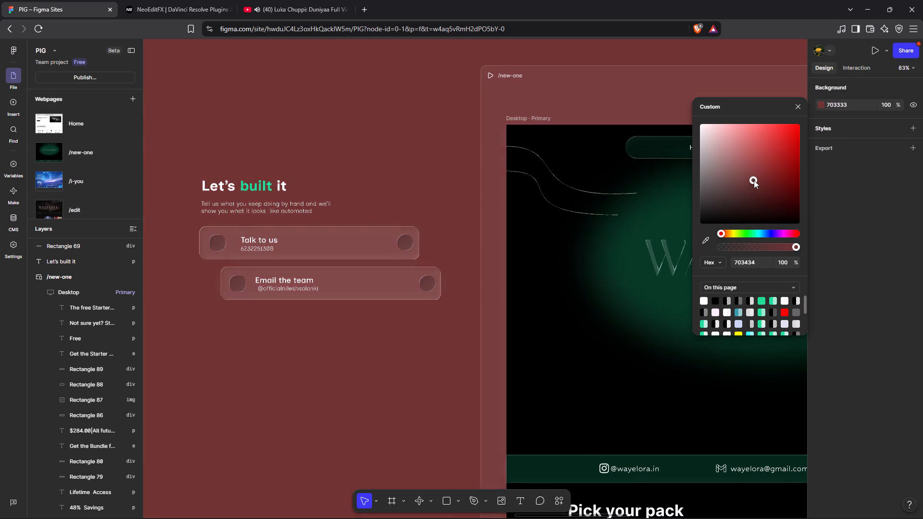
pyautogui.moveTo(754, 180); pyautogui.dragTo(743, 174)
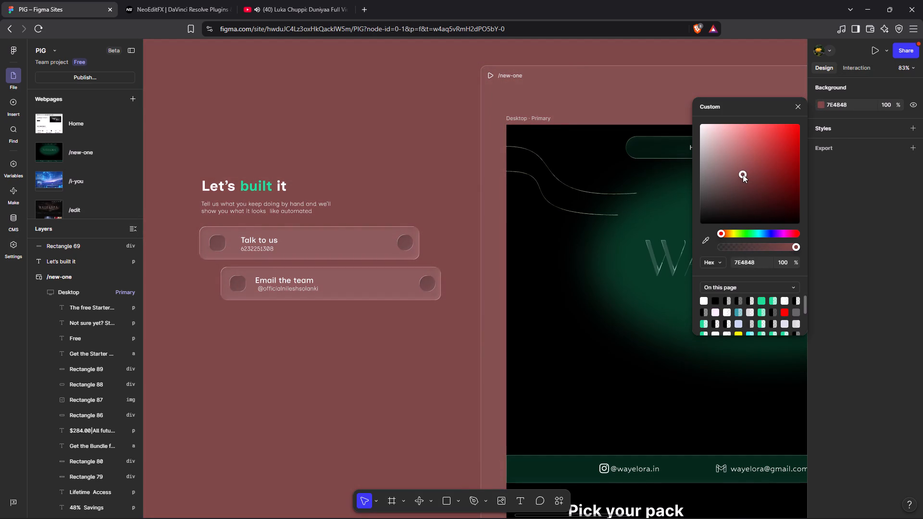
pyautogui.moveTo(743, 174); pyautogui.dragTo(746, 166)
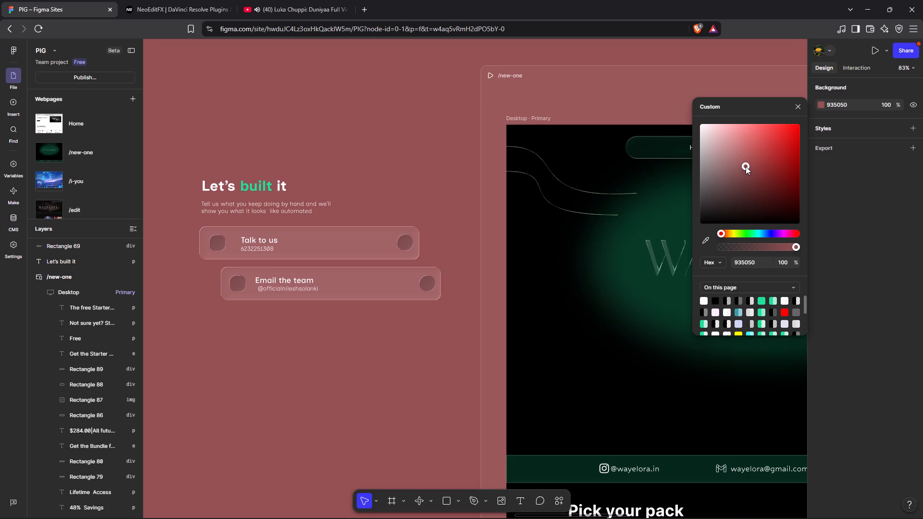
pyautogui.moveTo(746, 166); pyautogui.dragTo(740, 167)
pyautogui.click(439, 387)
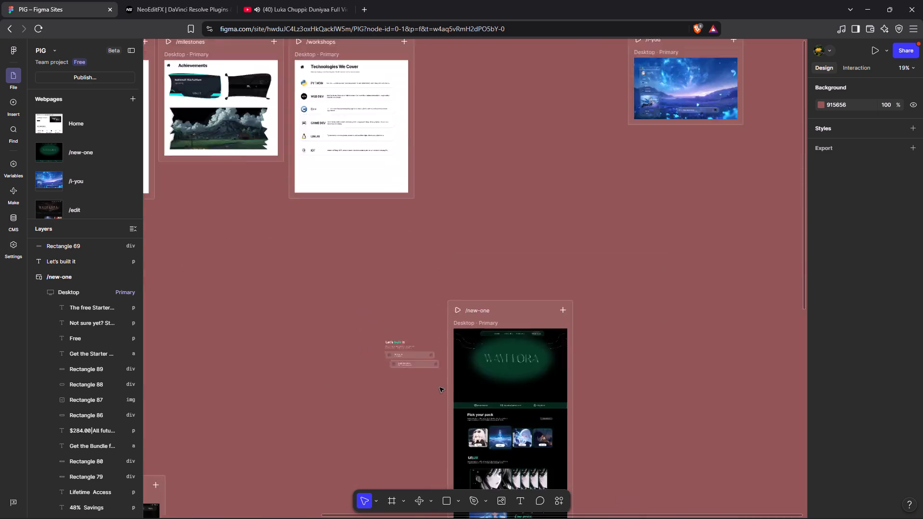
# Preview the /new-one page to check the hero without the contact block, and return to the editor.
pyautogui.scroll(-1, 439, 387)
pyautogui.hscroll(-1, 439, 387)
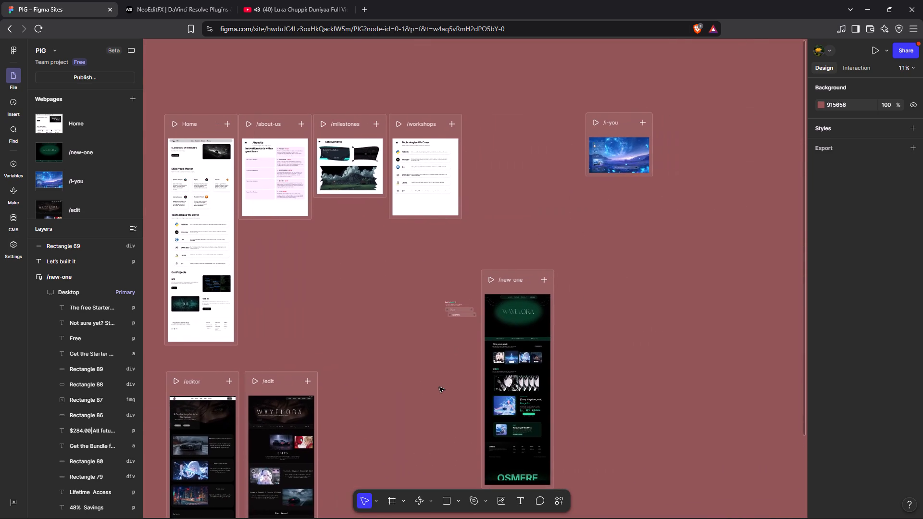
pyautogui.scroll(4, 439, 387)
pyautogui.hscroll(-2, 439, 387)
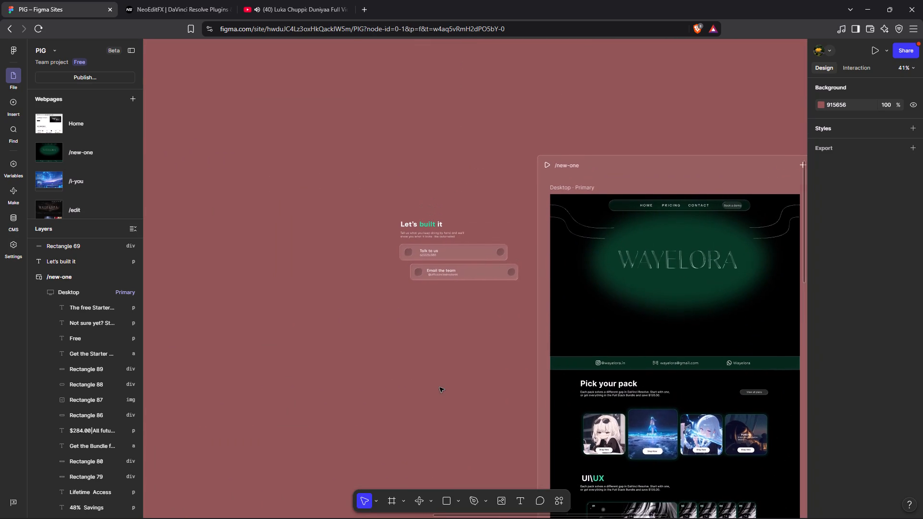
pyautogui.hscroll(-3, 439, 387)
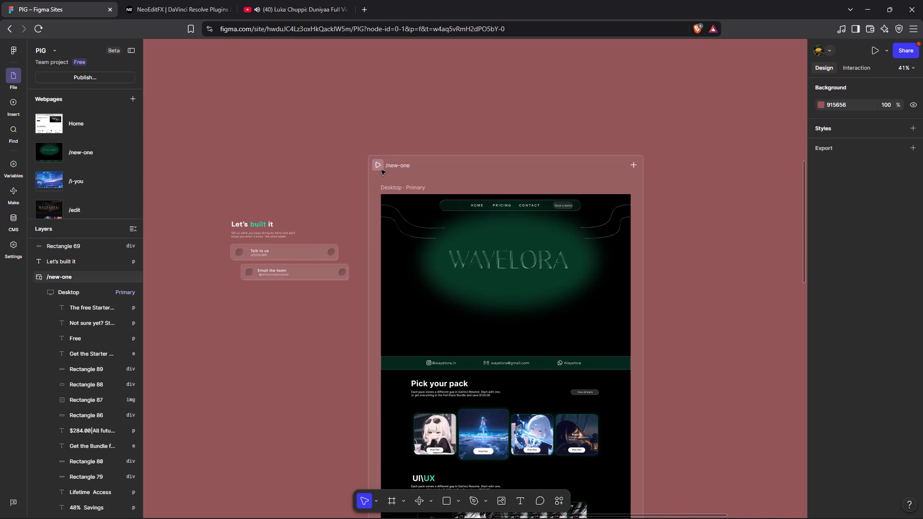
pyautogui.click(381, 169)
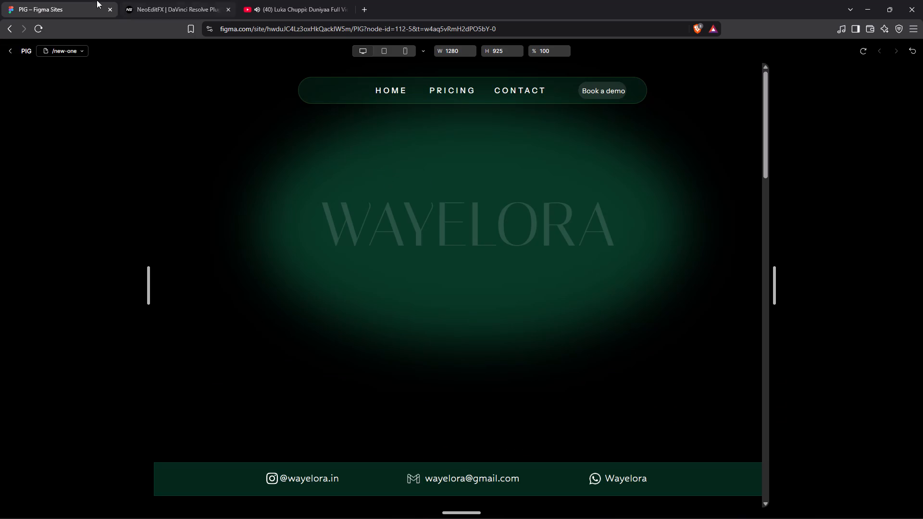
pyautogui.click(13, 53)
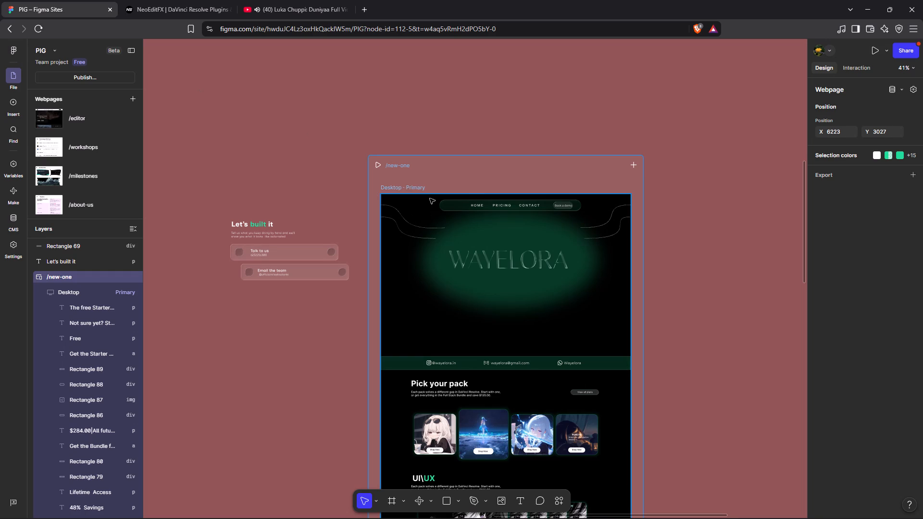